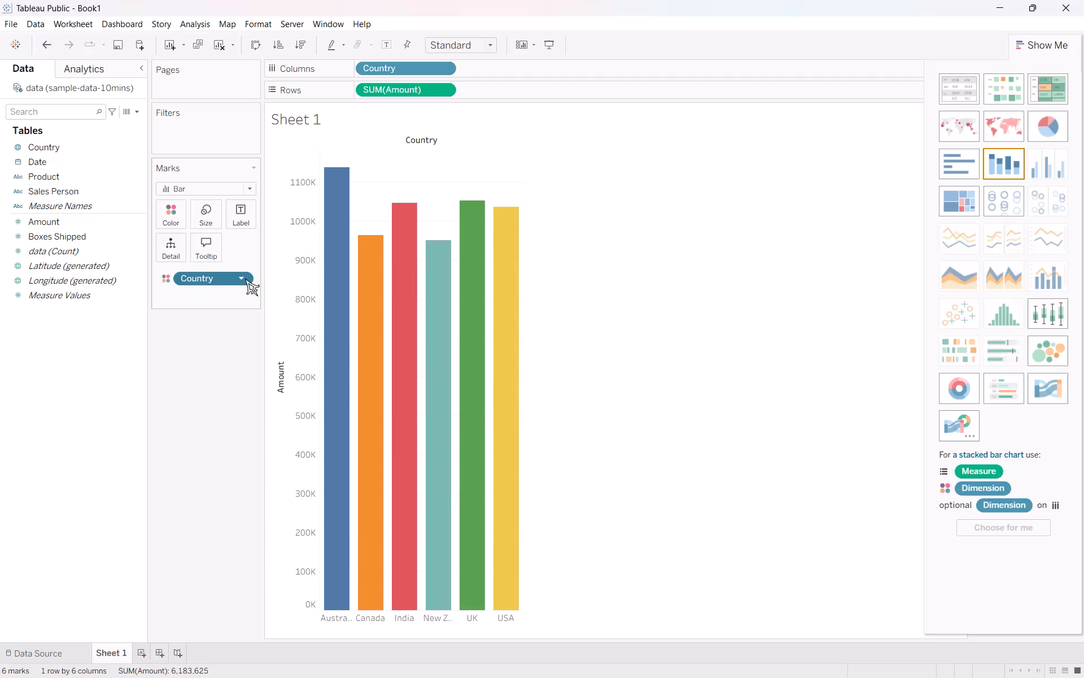
Remove the Country field from Color on the Marks card so the bars use a single colour.
left_click(241, 278)
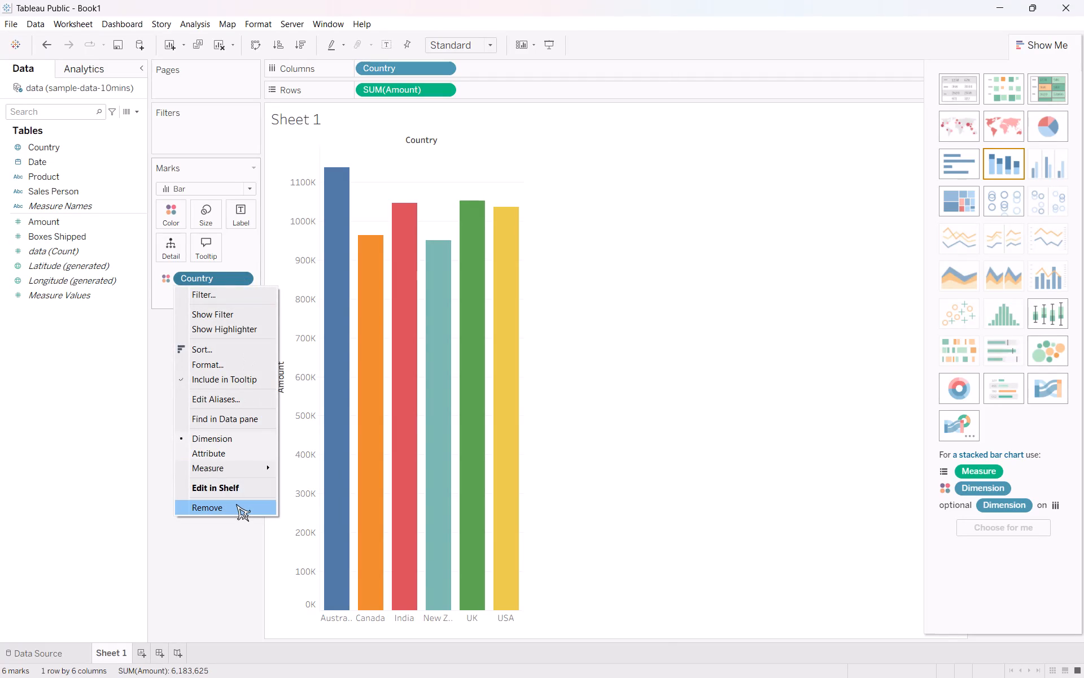
left_click(236, 504)
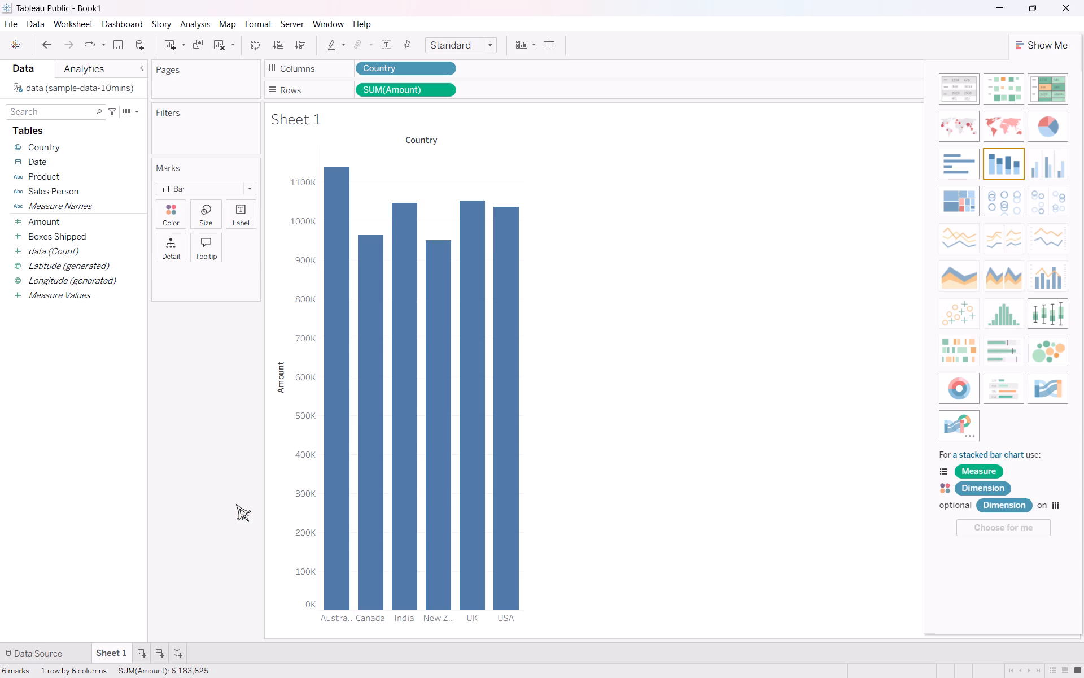
left_click(236, 504)
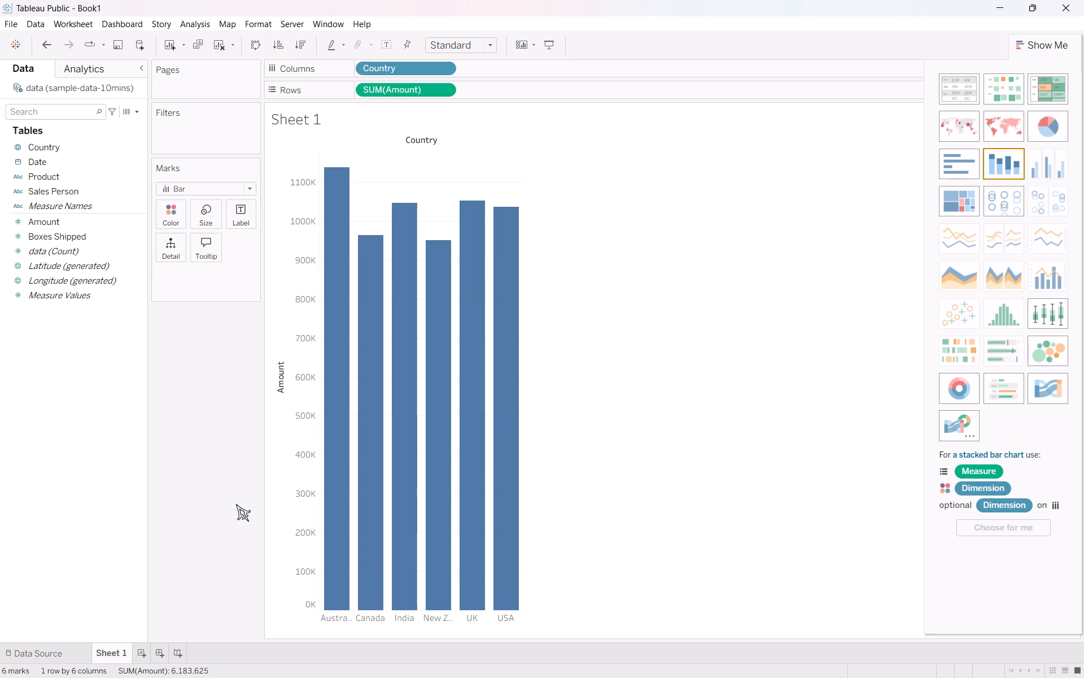
left_click(236, 504)
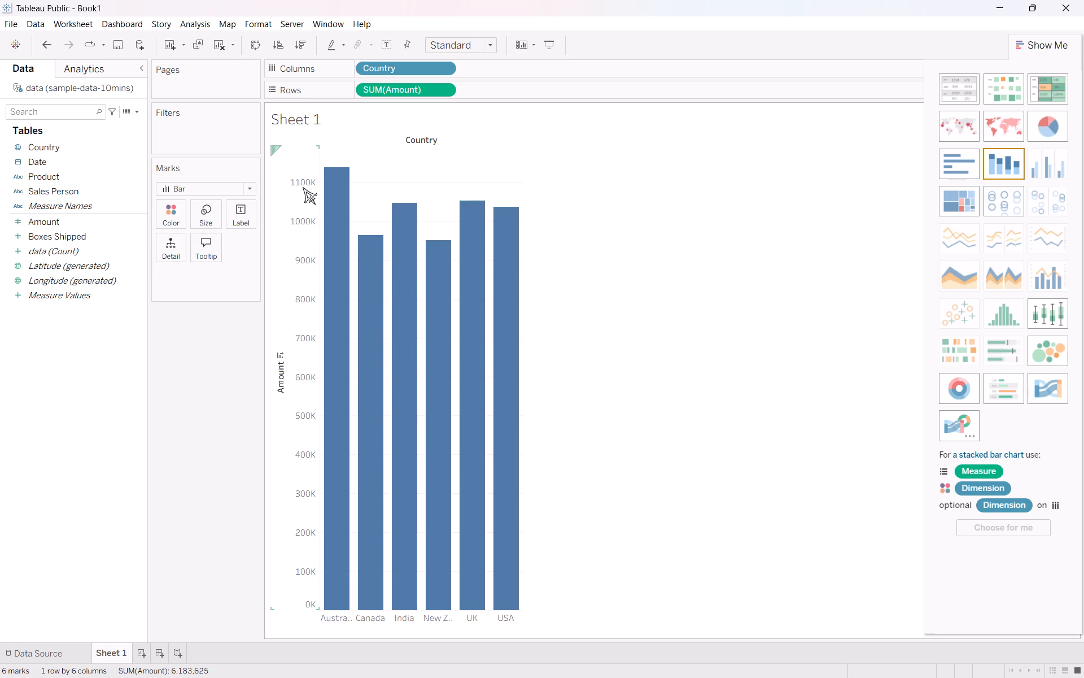
Sort the country bars in descending order of Amount.
left_click(302, 52)
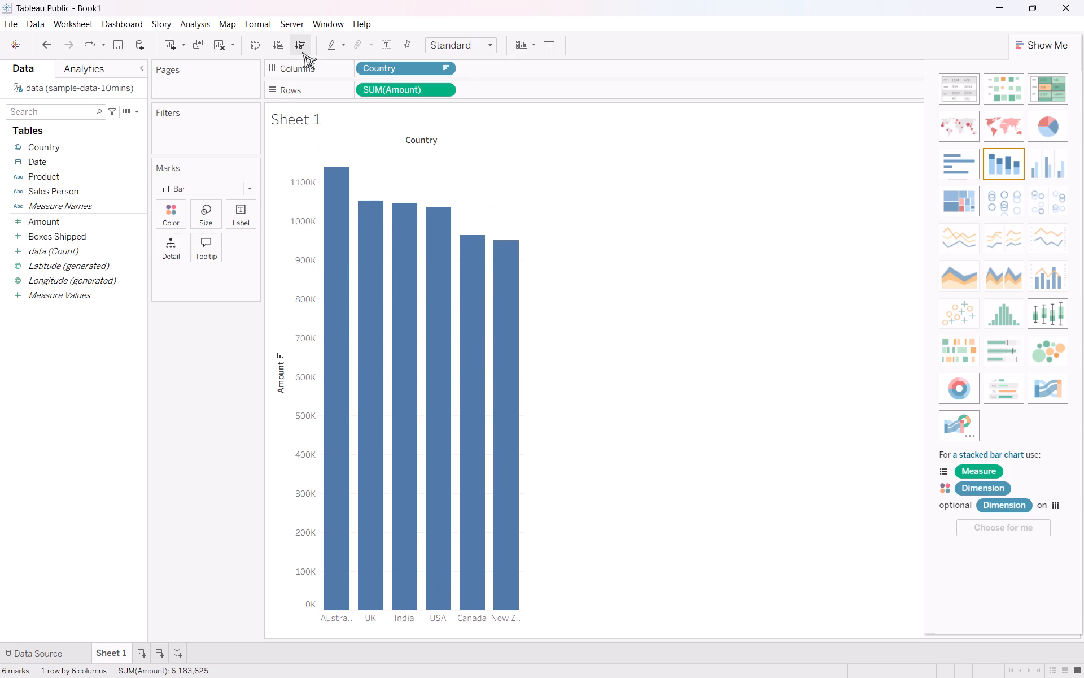
left_click(272, 50)
left_click(306, 42)
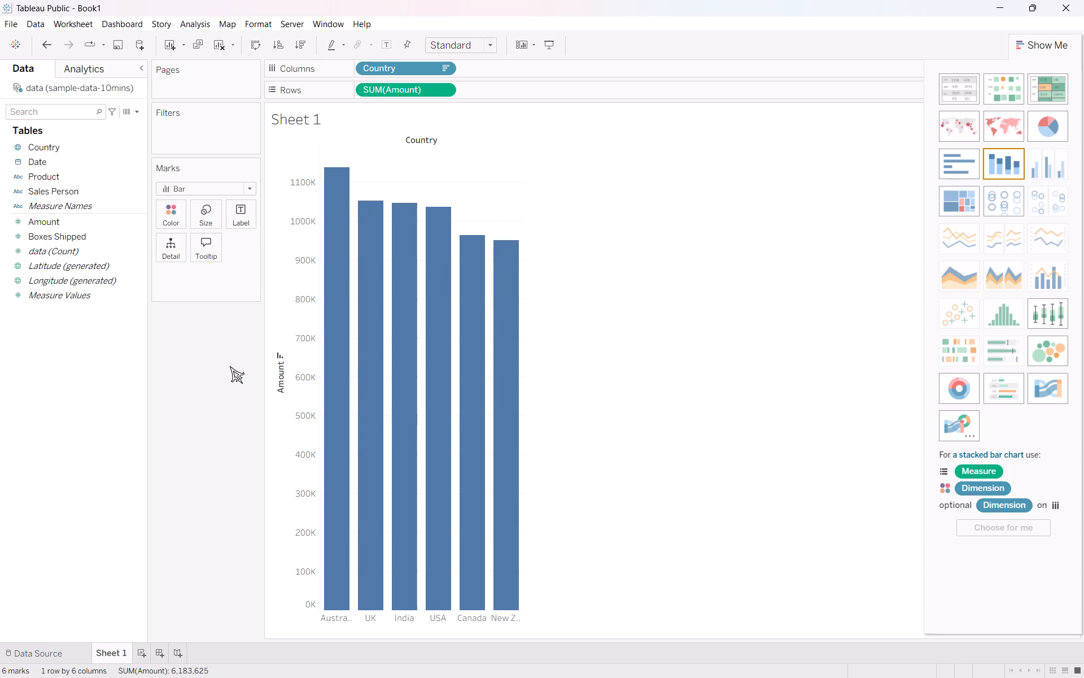
On a new worksheet, build a horizontal bar chart with Sales Person on Rows and SUM(Amount) on Columns.
left_click(138, 653)
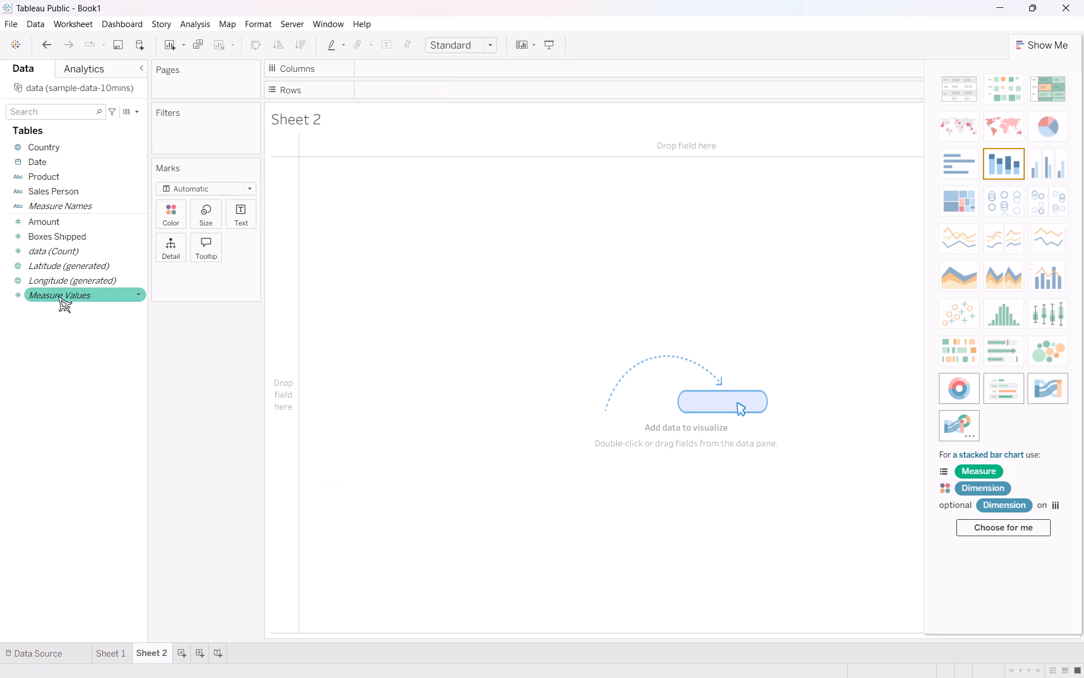
left_click_drag(85, 194, 439, 97)
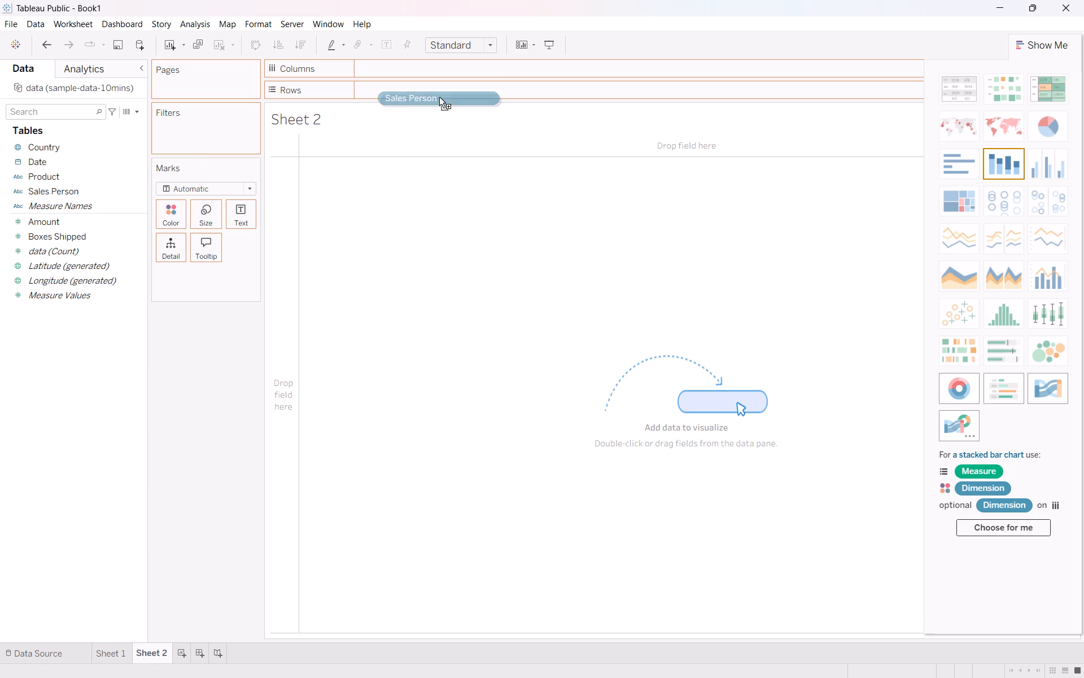
left_click_drag(439, 97, 417, 94)
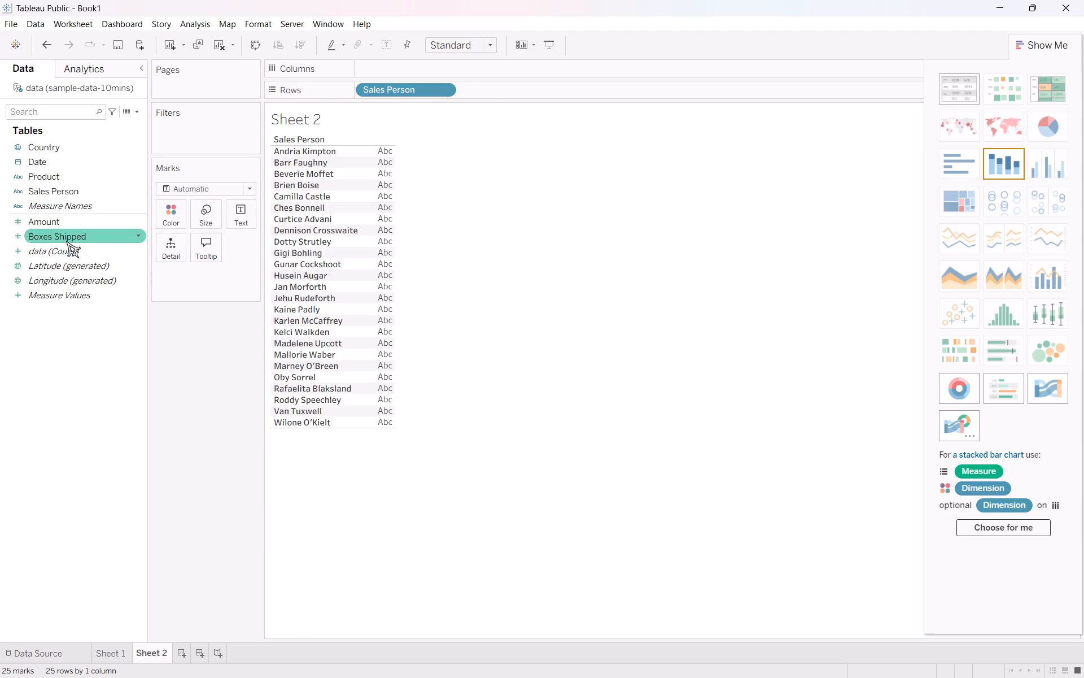
left_click_drag(78, 225, 411, 75)
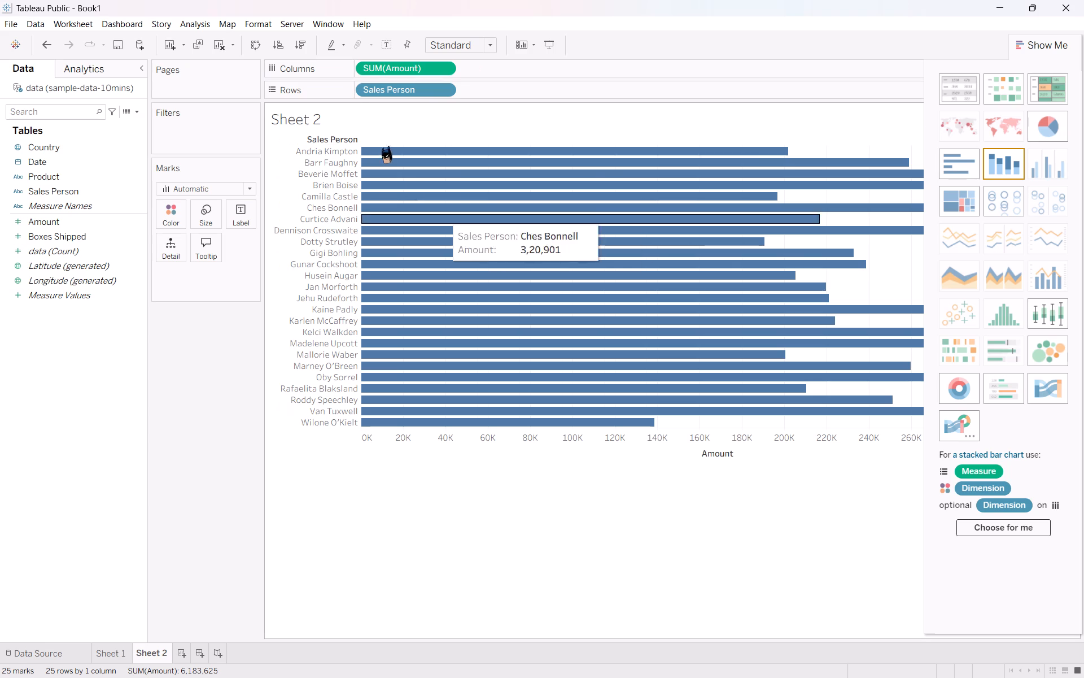
Sort the Sales Person bars in descending order of Amount.
left_click(300, 42)
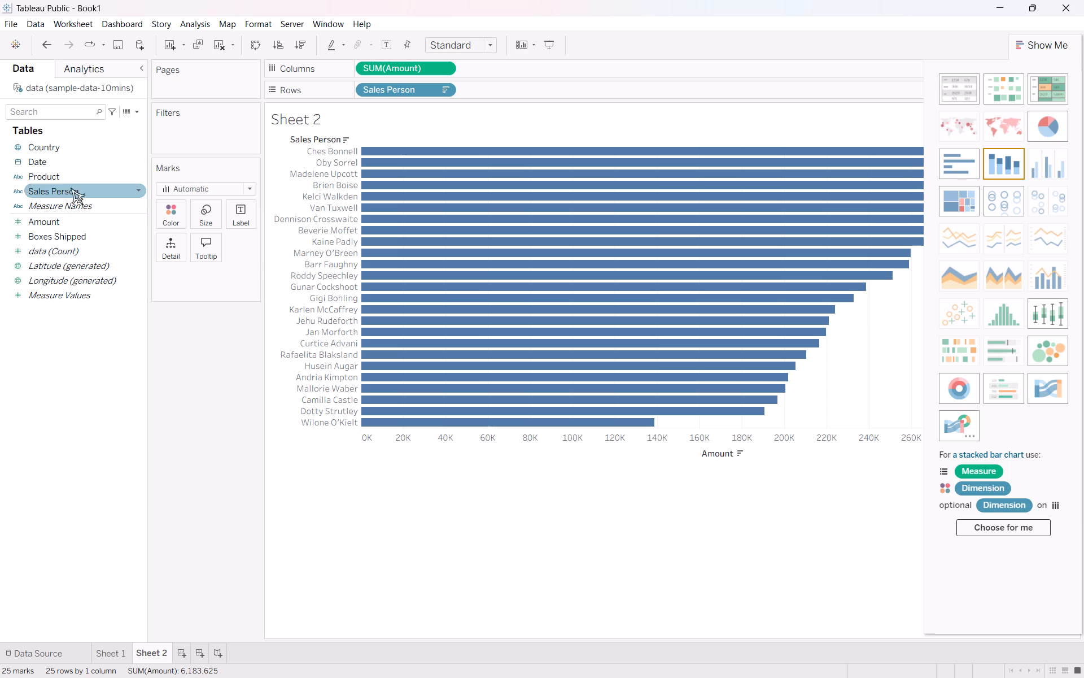
Add Sales Person as a filter on Sheet 2, keeping every value in its list selected.
left_click_drag(65, 192, 189, 123)
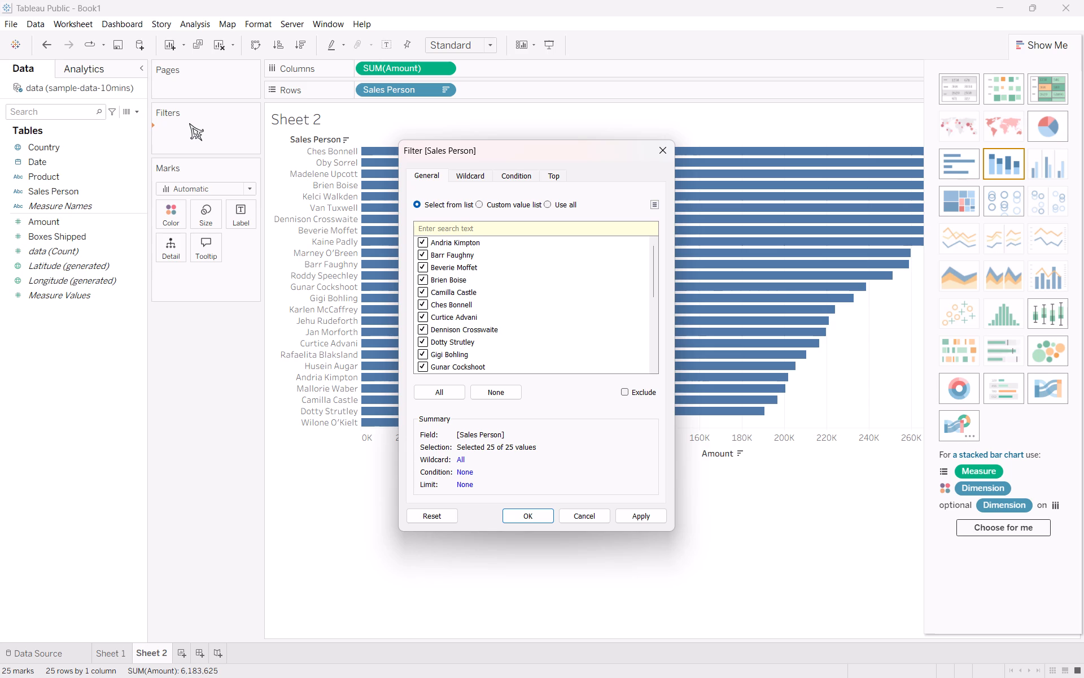
scroll(431, 279, "down", 2)
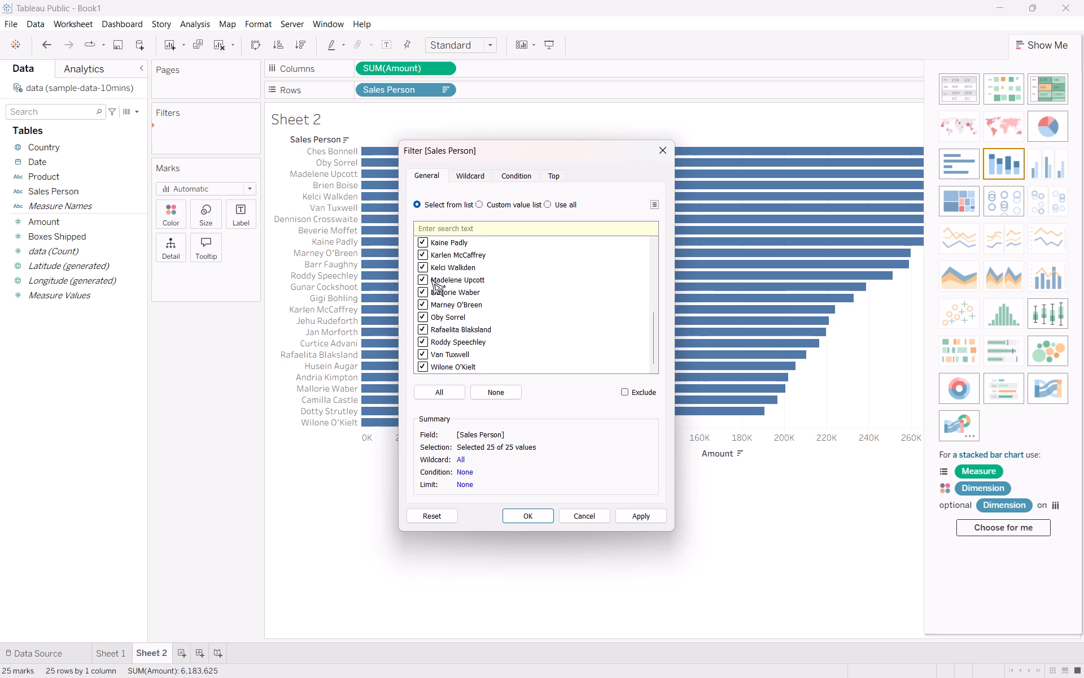
scroll(431, 279, "down", 9)
scroll(431, 279, "up", 5)
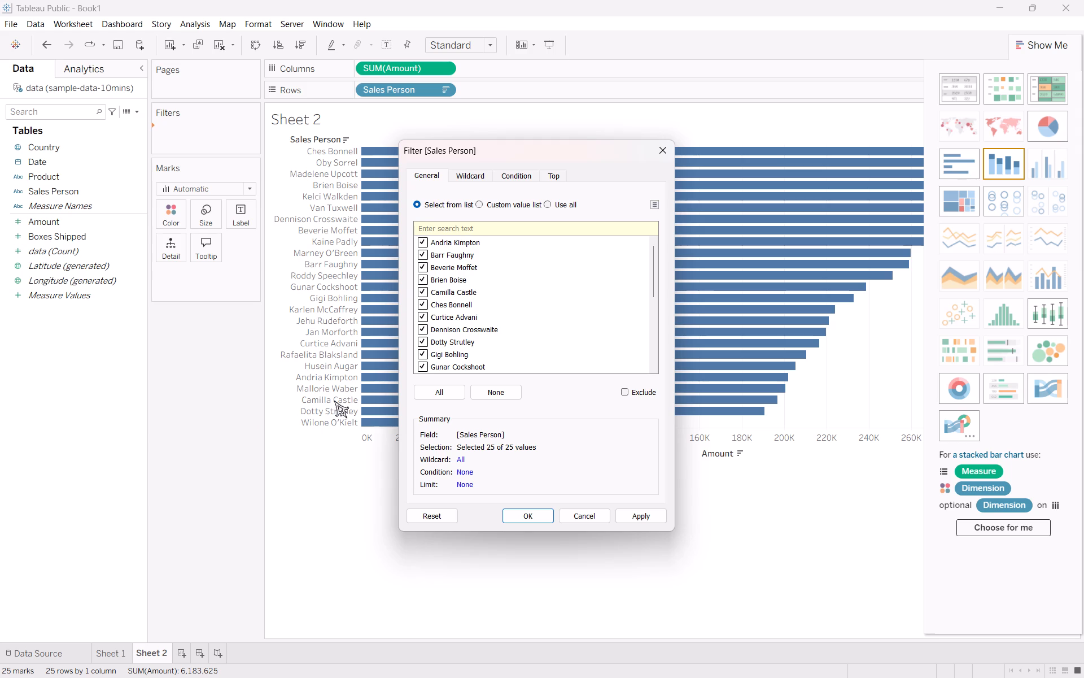
left_click(518, 515)
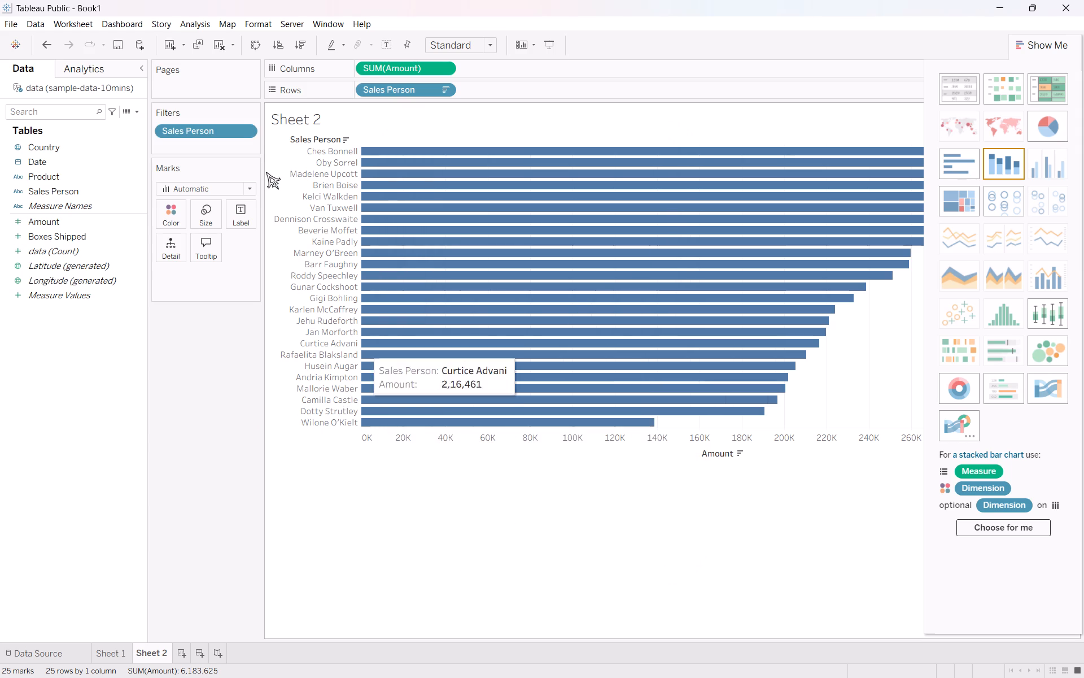
Edit the Sales Person filter to keep only the Top 10 by field, using data with the Sum aggregation.
right_click(222, 125)
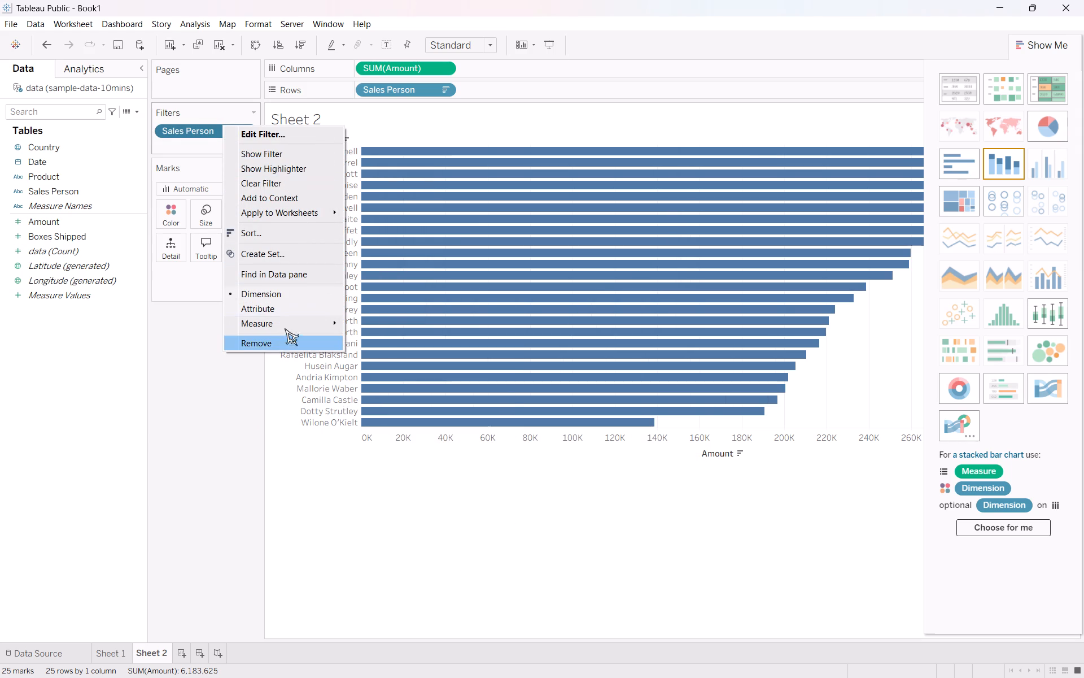
left_click(294, 138)
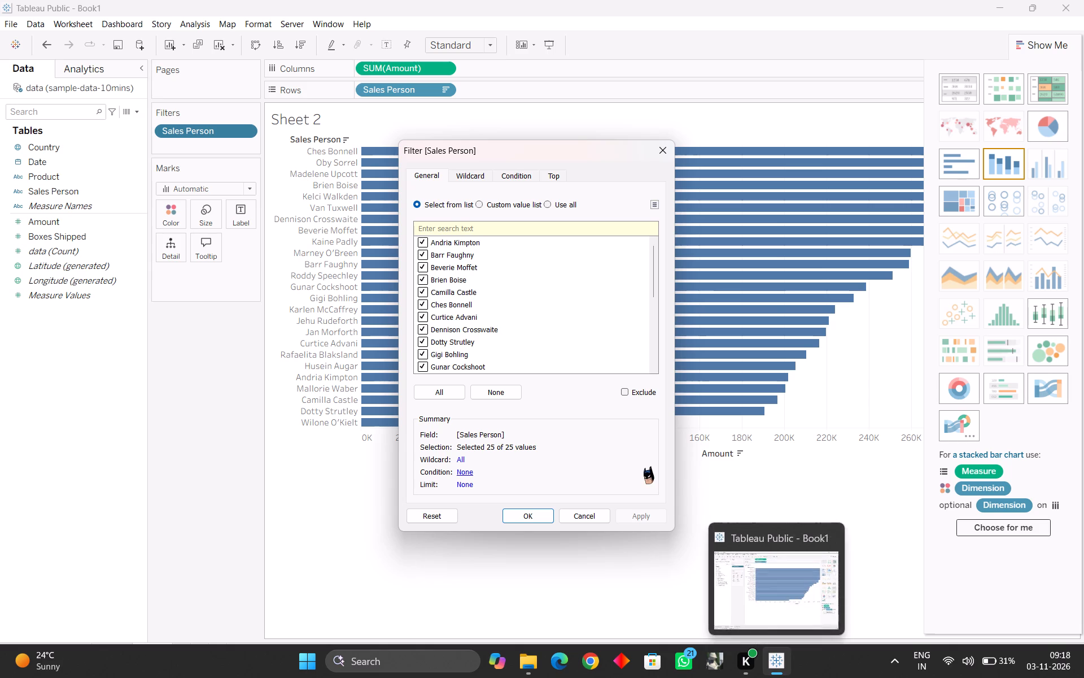
left_click(561, 180)
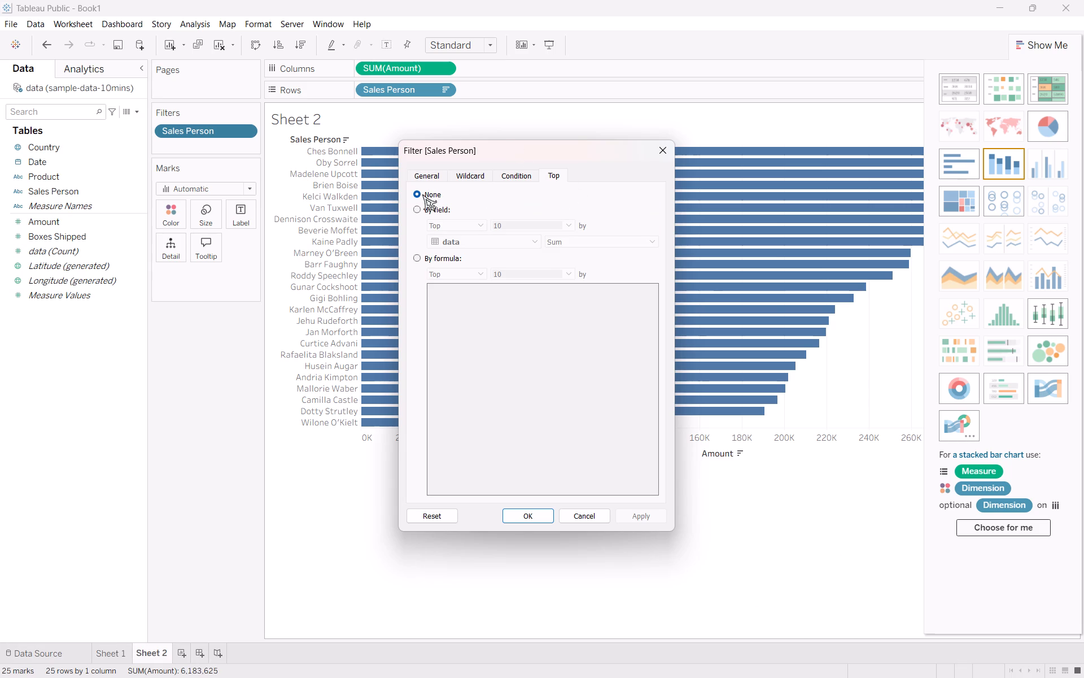
left_click(418, 212)
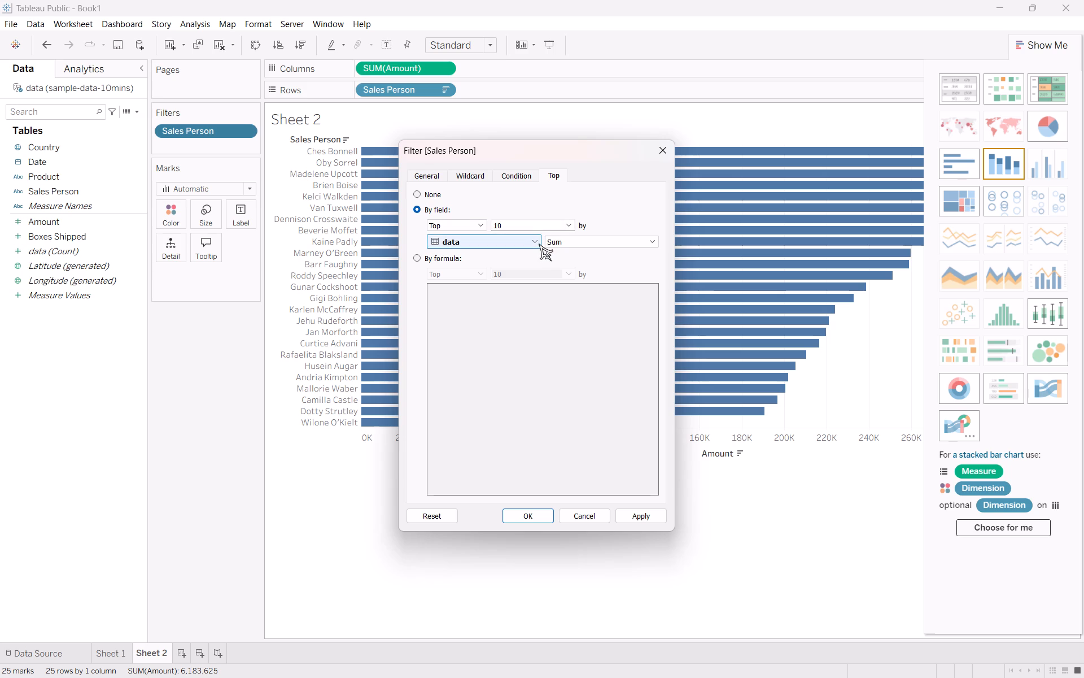
left_click(478, 224)
left_click(478, 224)
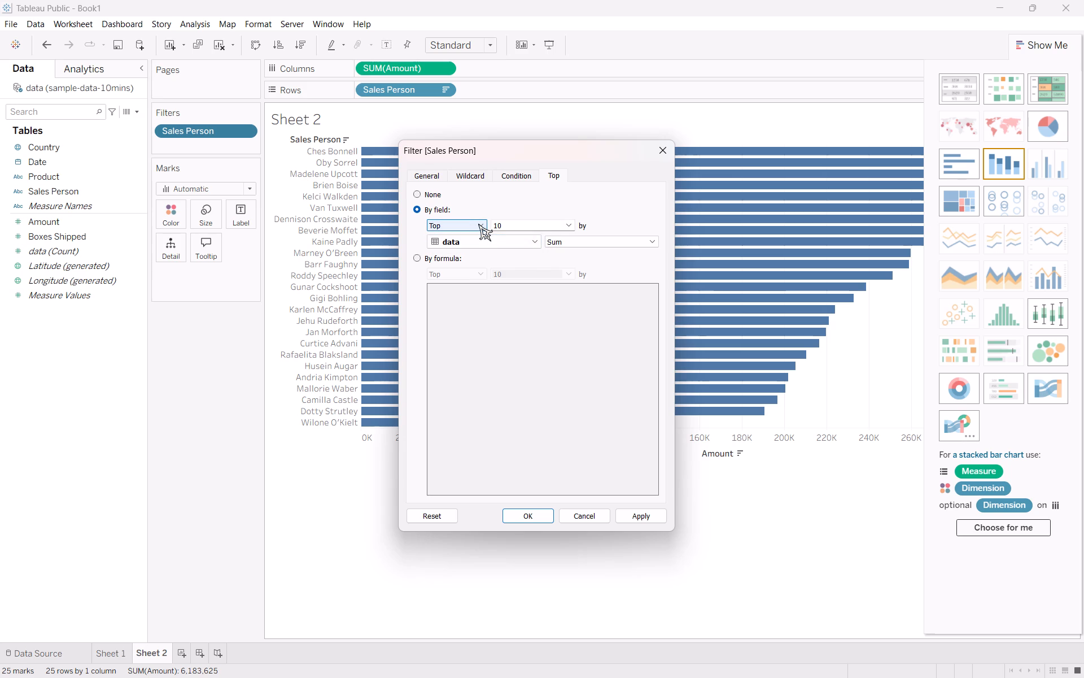
left_click(523, 518)
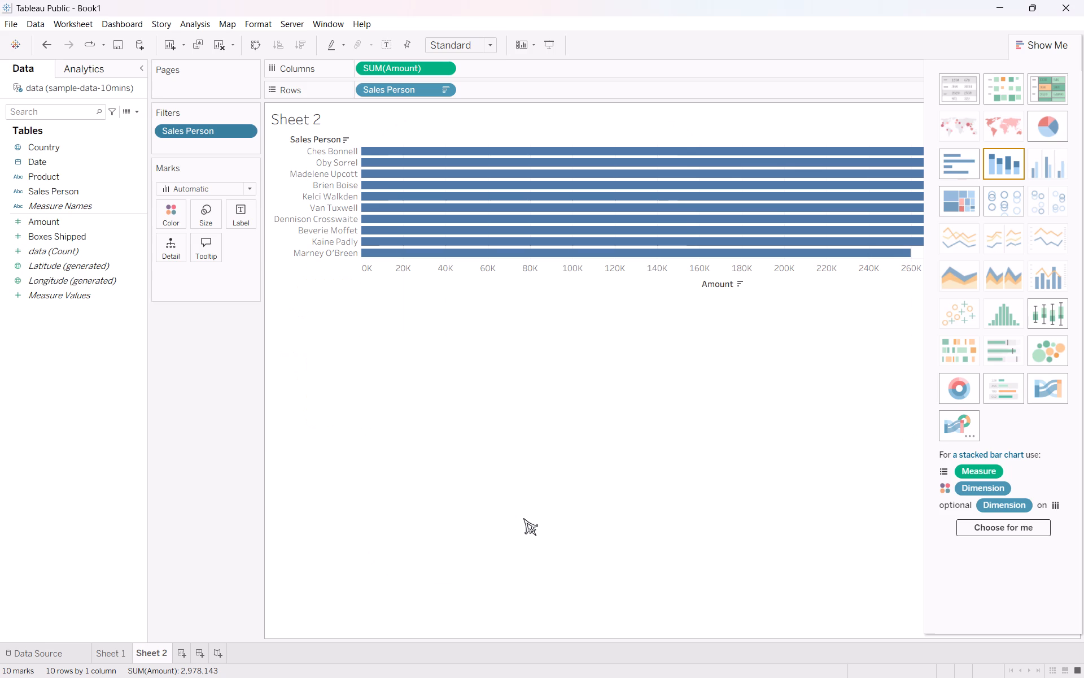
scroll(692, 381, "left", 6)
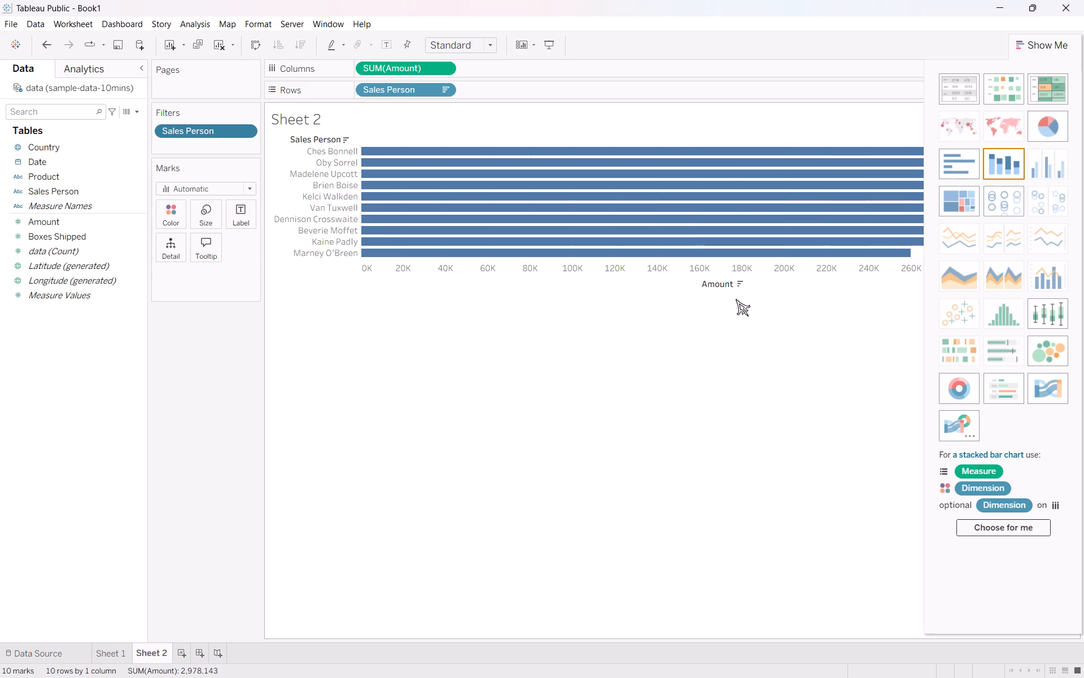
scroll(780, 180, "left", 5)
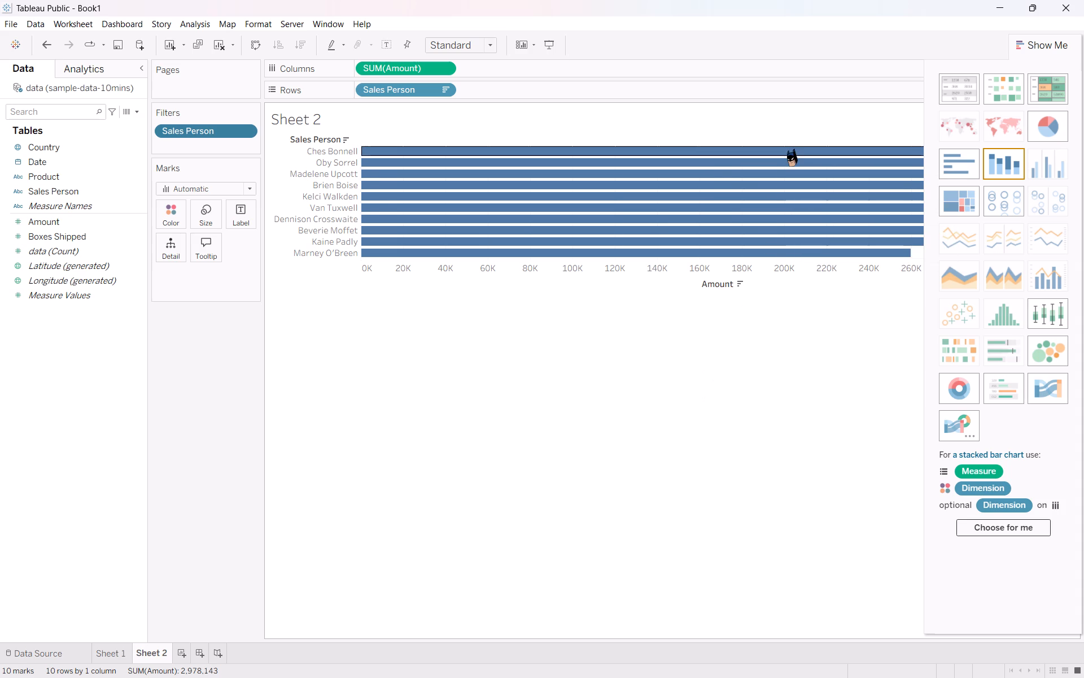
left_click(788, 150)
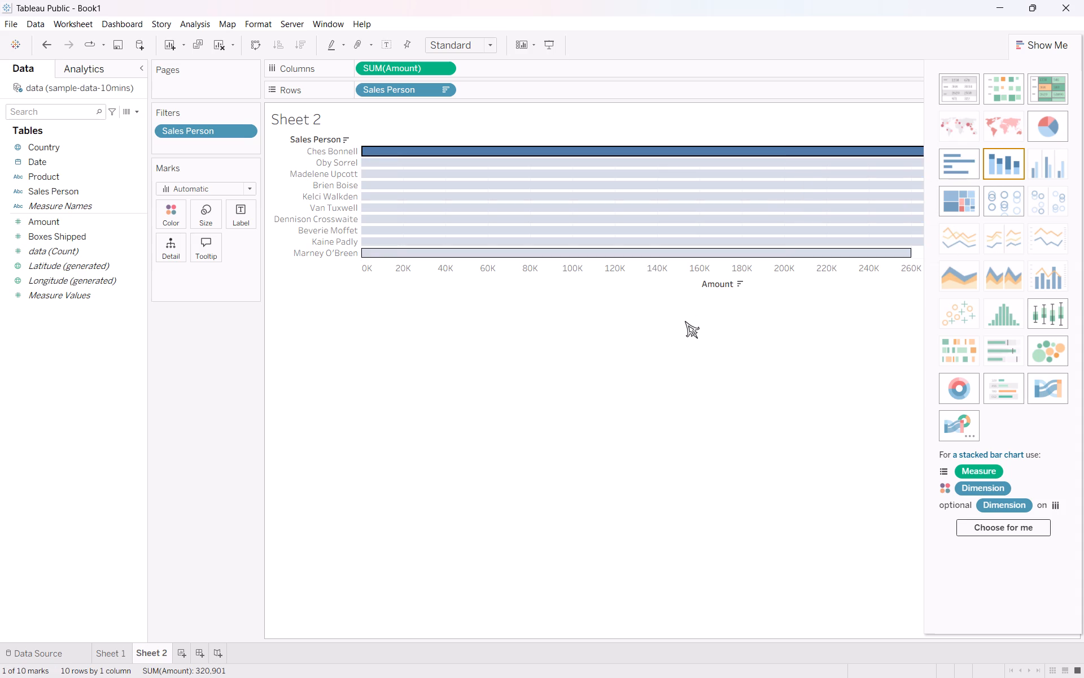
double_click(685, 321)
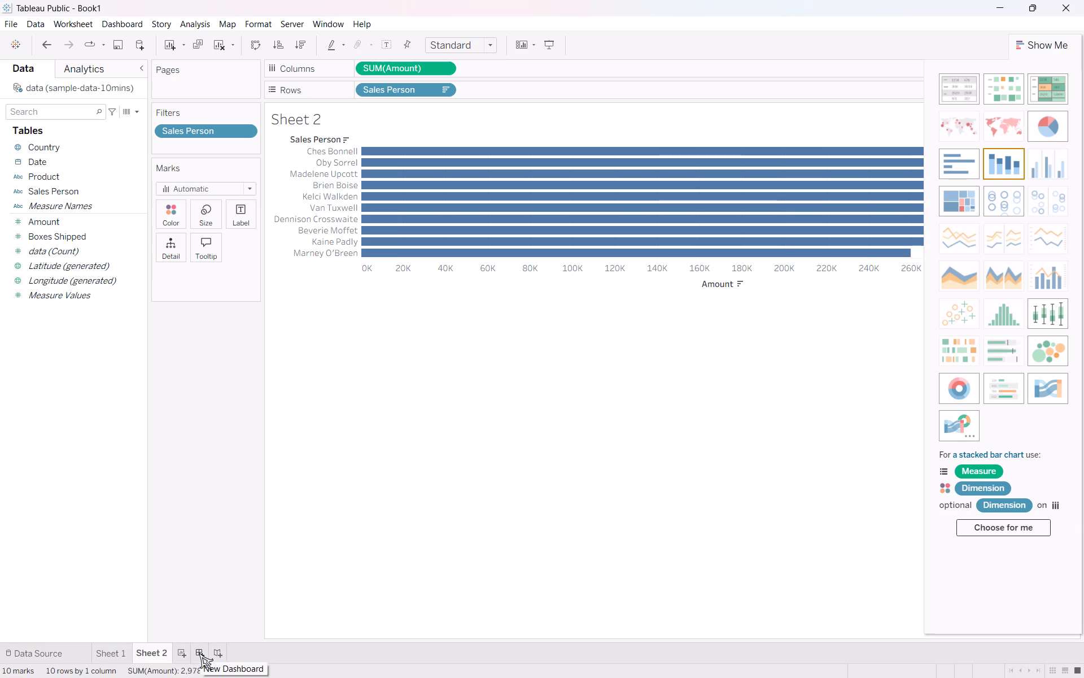
Create a new dashboard in the workbook.
left_click(199, 653)
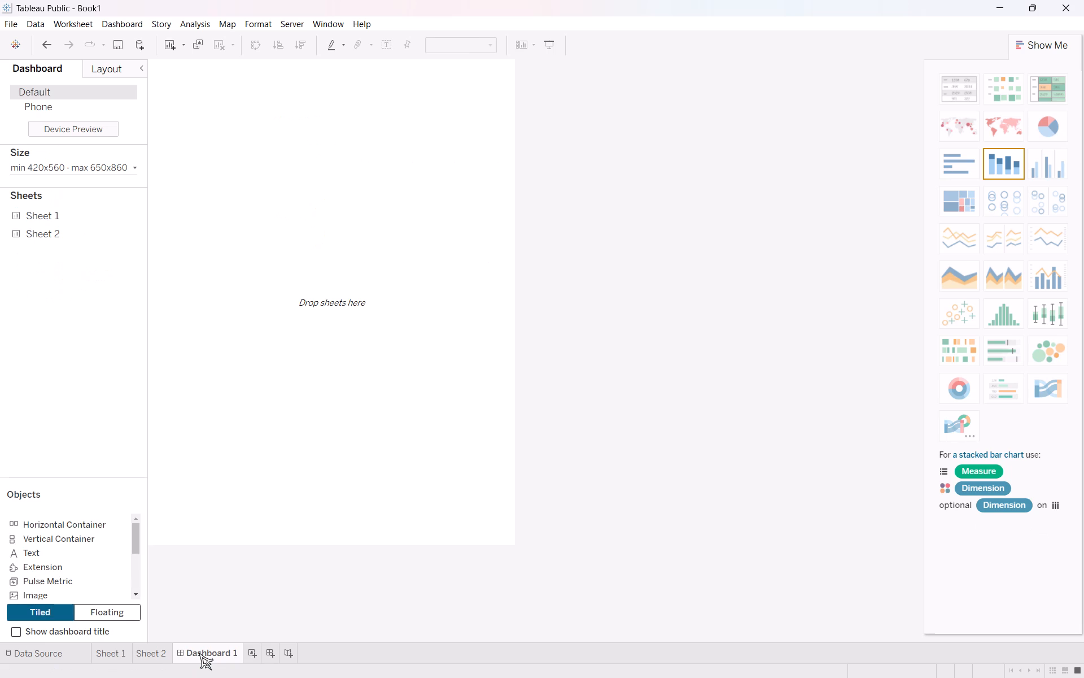
scroll(137, 232, "down", 2)
left_click(141, 69)
left_click(7, 72)
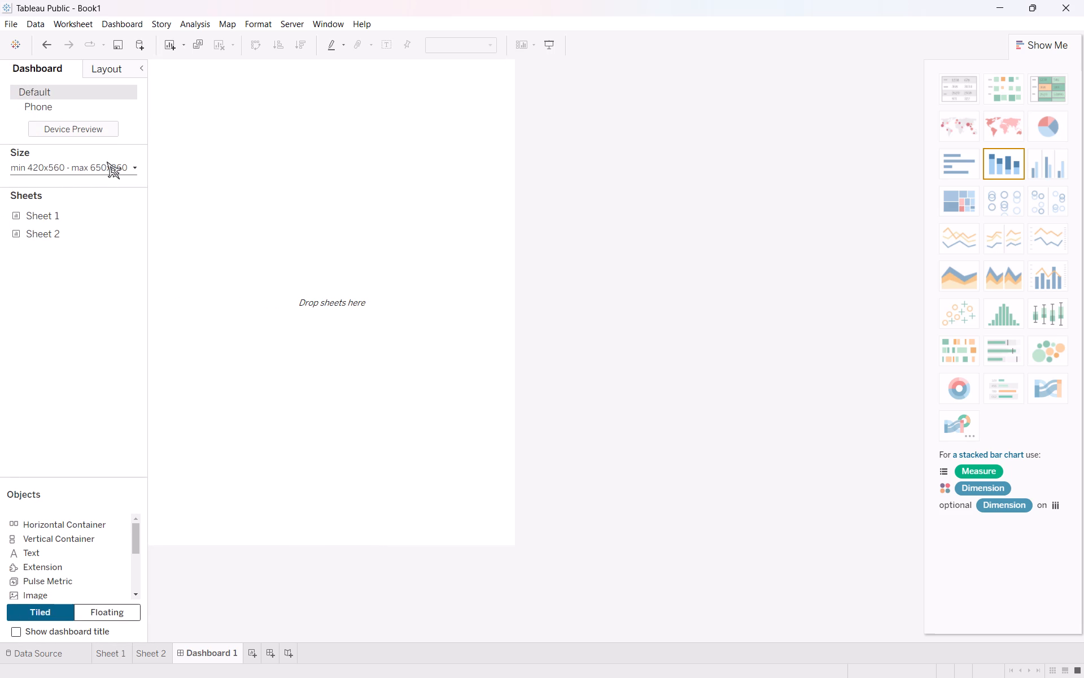
Change the dashboard's size setting from Range to Automatic.
left_click(117, 165)
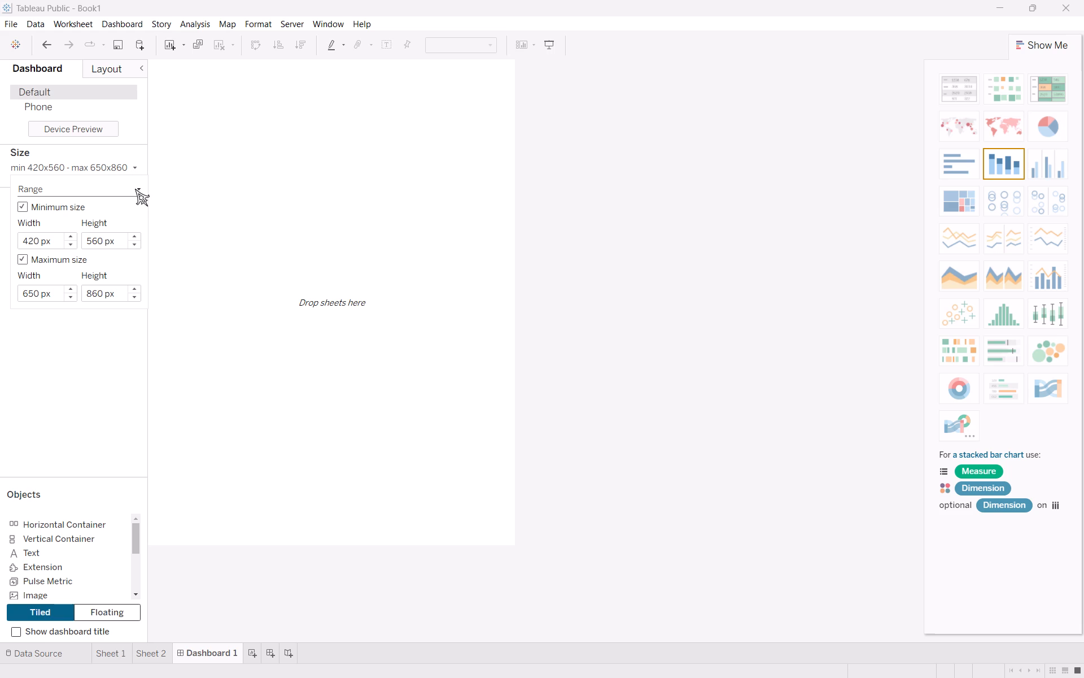
left_click(135, 189)
left_click(115, 182)
left_click(133, 167)
left_click(133, 167)
left_click(136, 186)
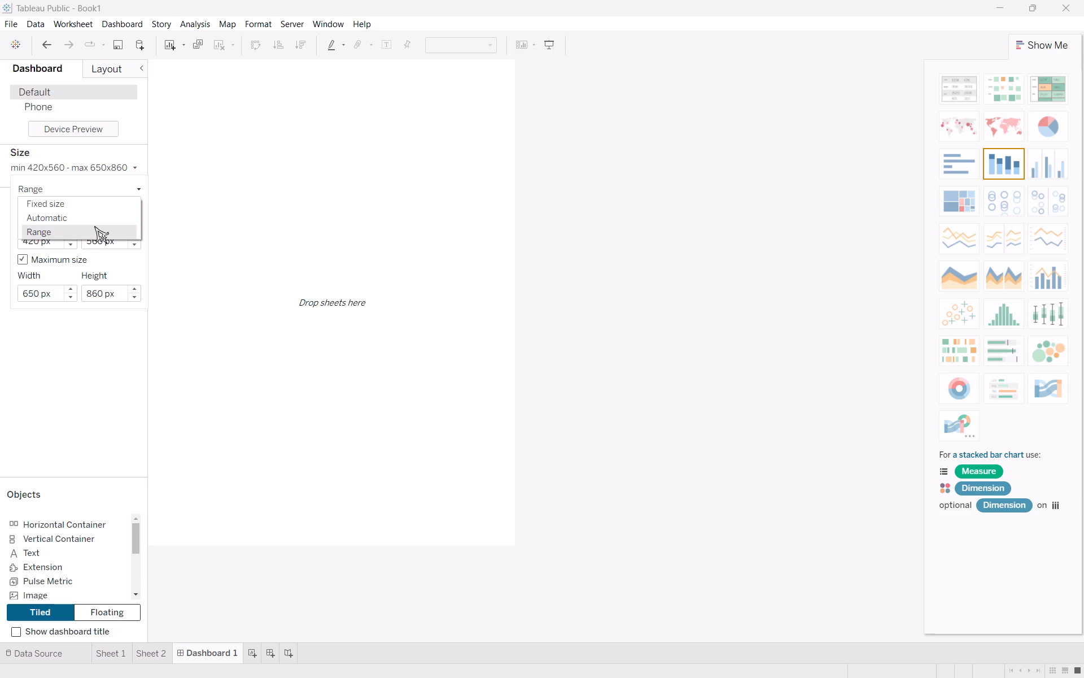
left_click(106, 216)
left_click(68, 276)
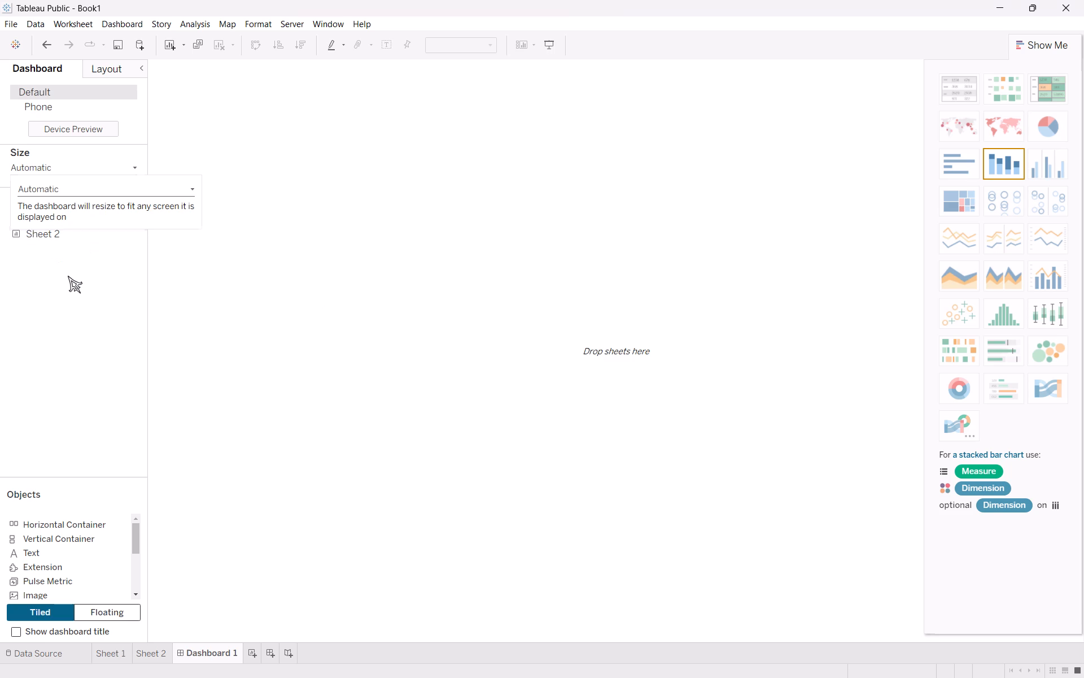
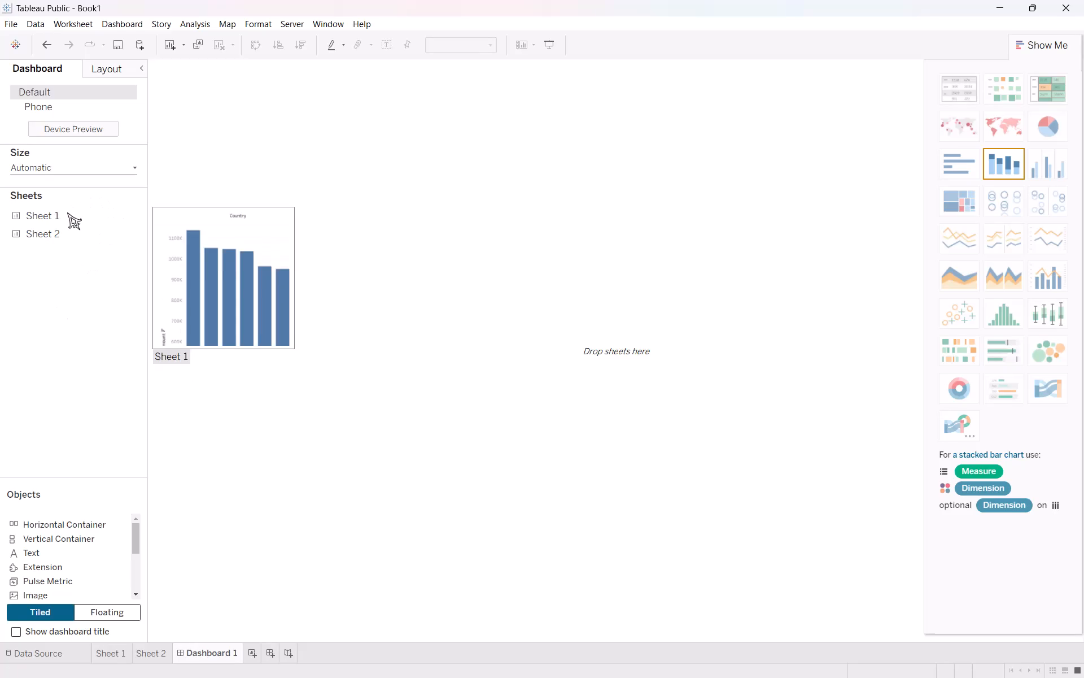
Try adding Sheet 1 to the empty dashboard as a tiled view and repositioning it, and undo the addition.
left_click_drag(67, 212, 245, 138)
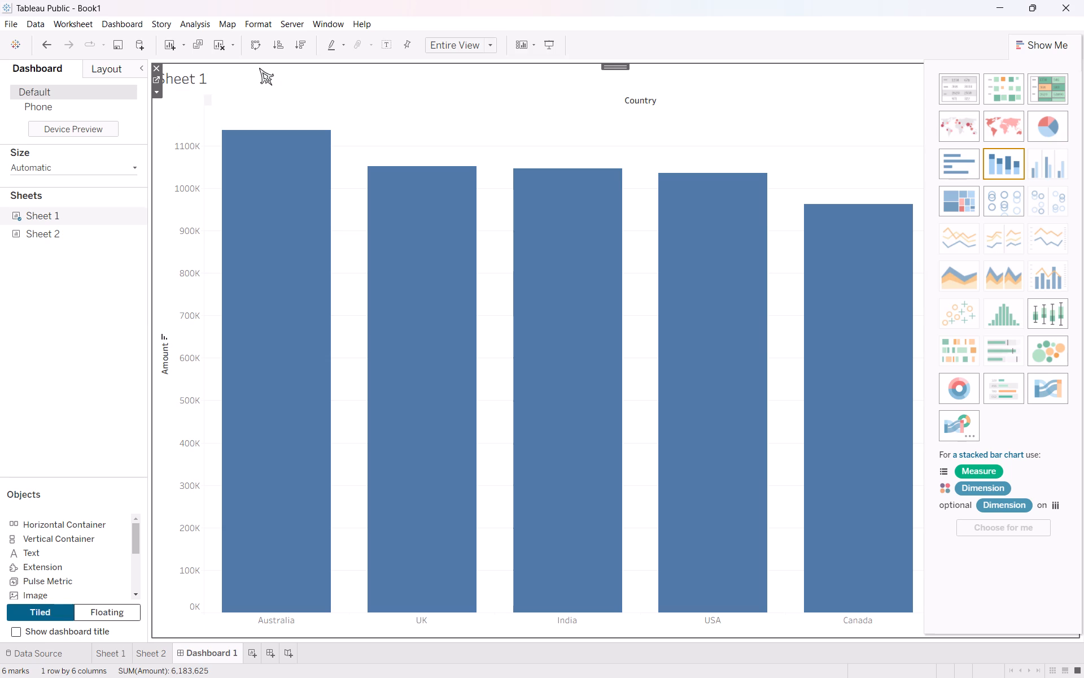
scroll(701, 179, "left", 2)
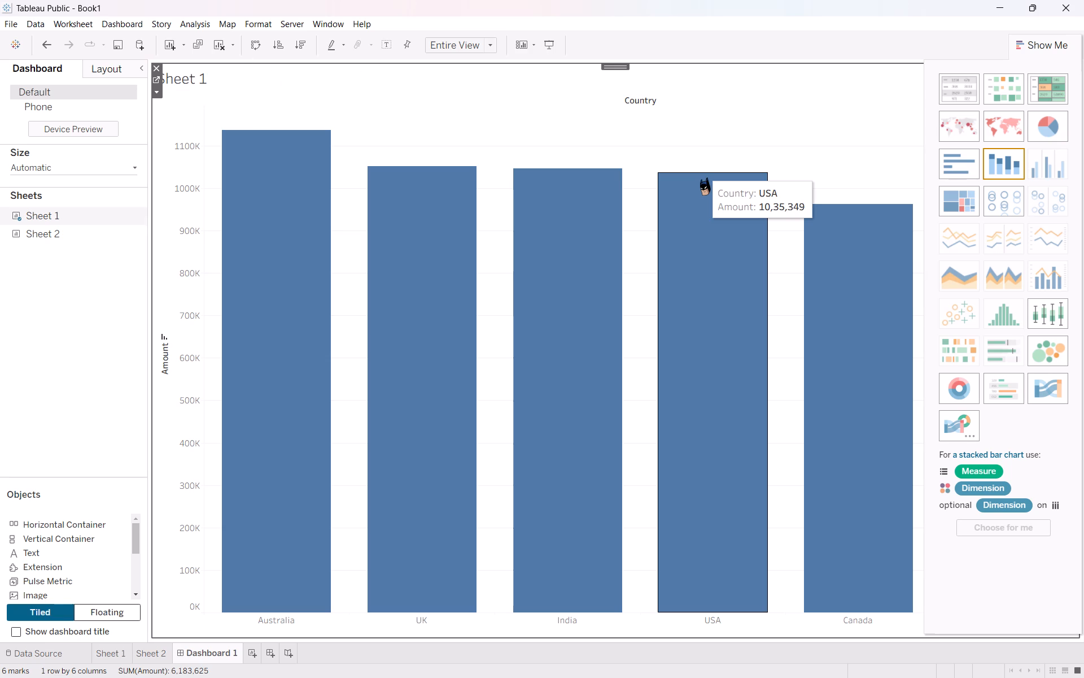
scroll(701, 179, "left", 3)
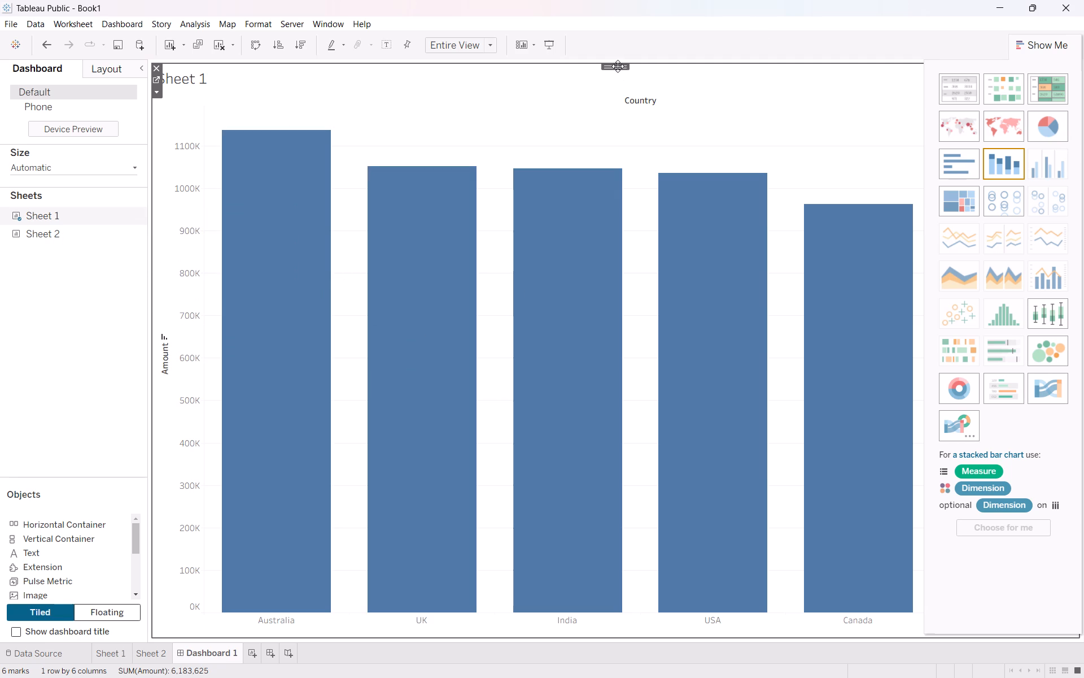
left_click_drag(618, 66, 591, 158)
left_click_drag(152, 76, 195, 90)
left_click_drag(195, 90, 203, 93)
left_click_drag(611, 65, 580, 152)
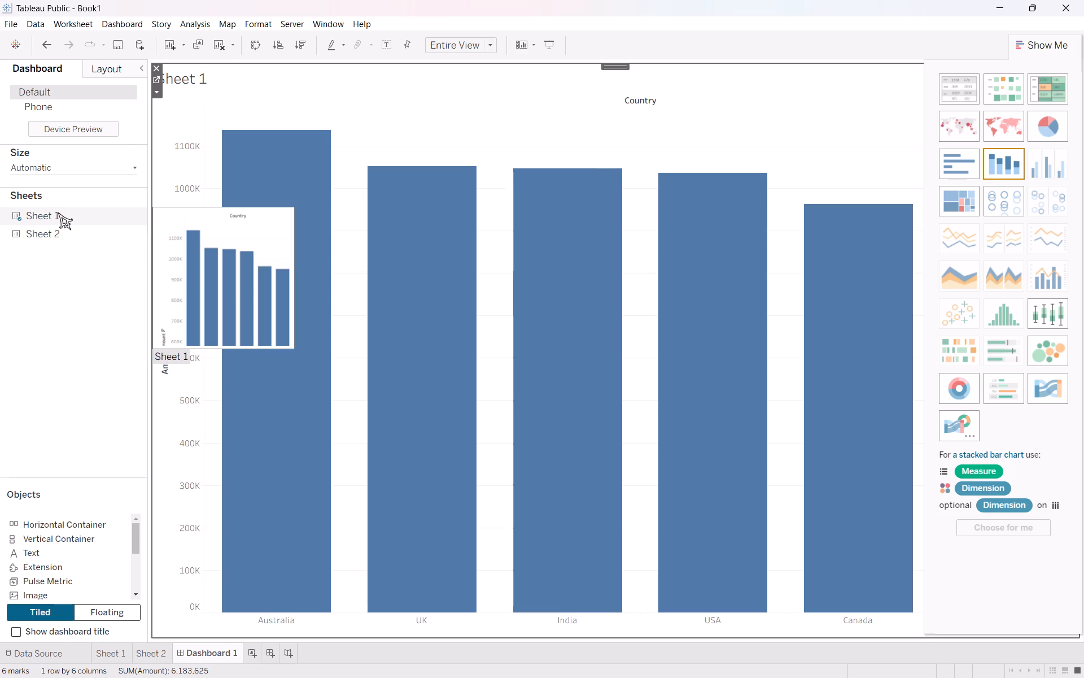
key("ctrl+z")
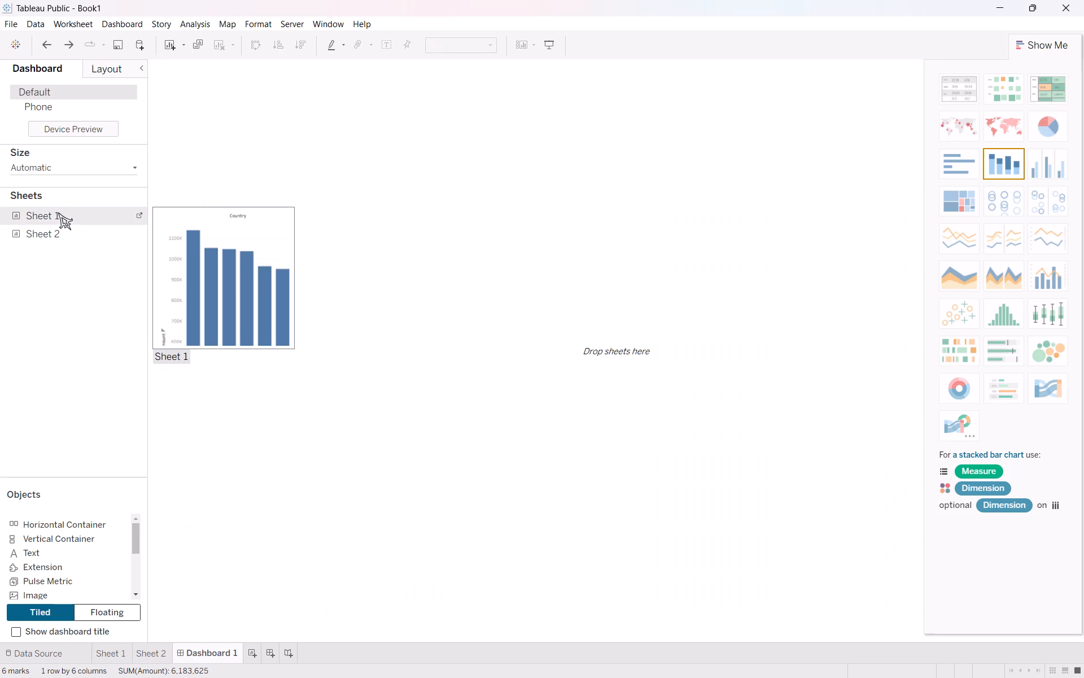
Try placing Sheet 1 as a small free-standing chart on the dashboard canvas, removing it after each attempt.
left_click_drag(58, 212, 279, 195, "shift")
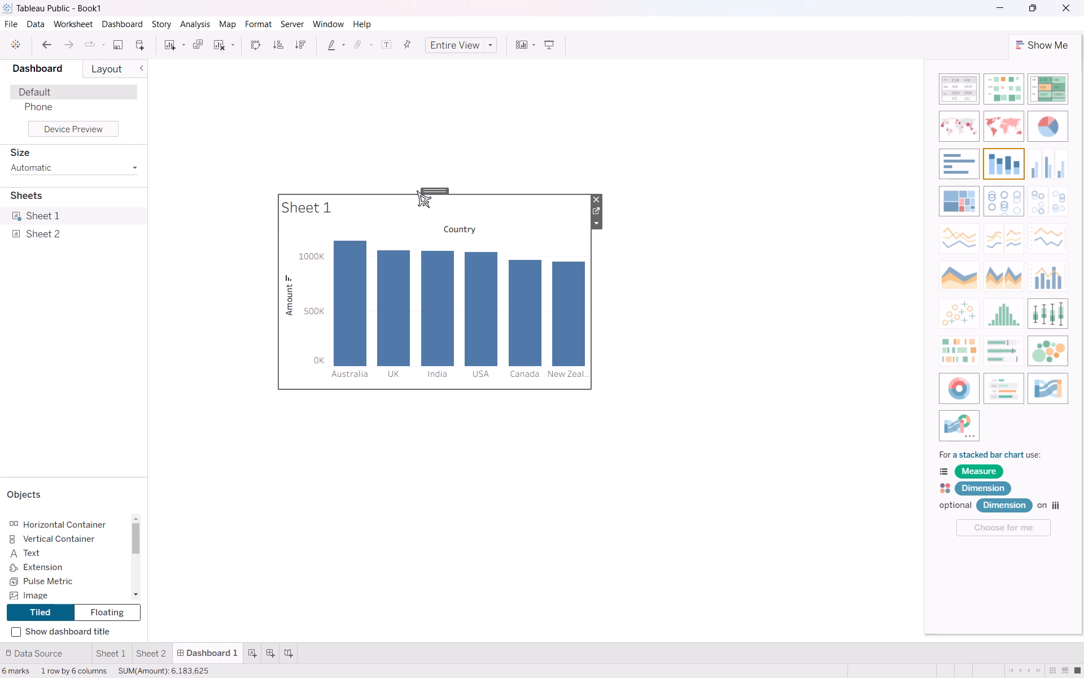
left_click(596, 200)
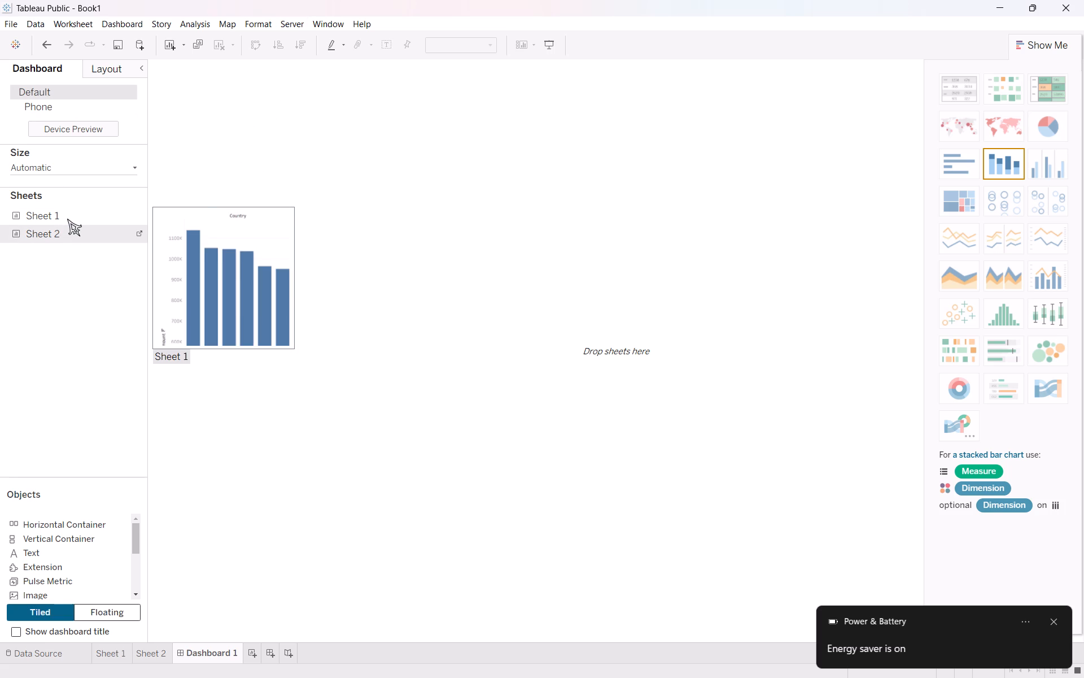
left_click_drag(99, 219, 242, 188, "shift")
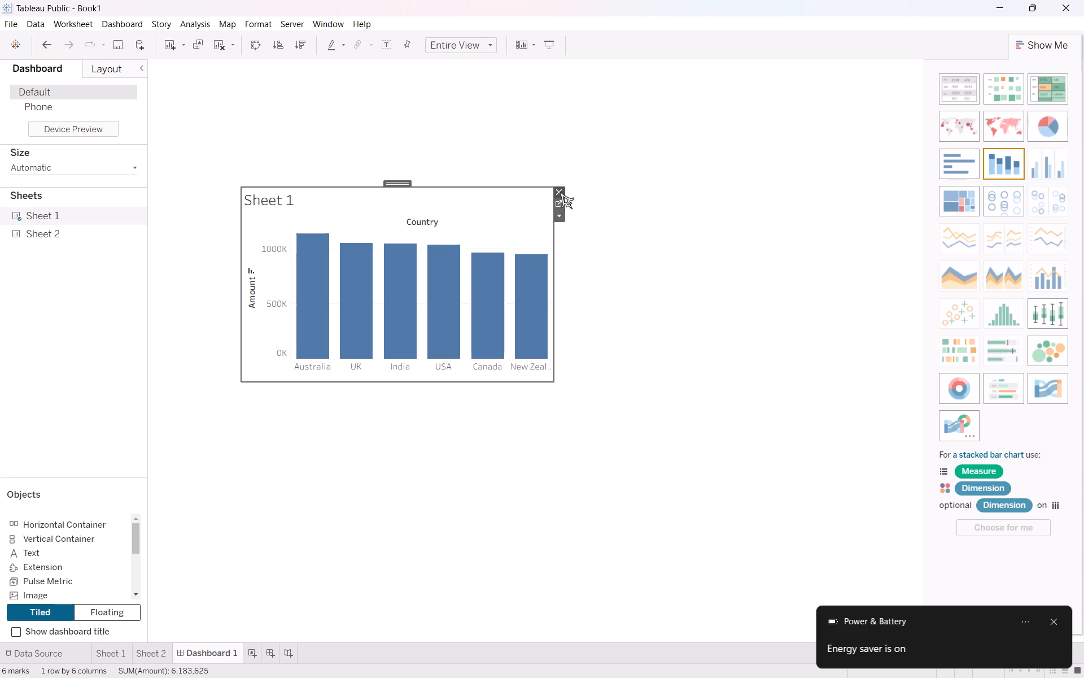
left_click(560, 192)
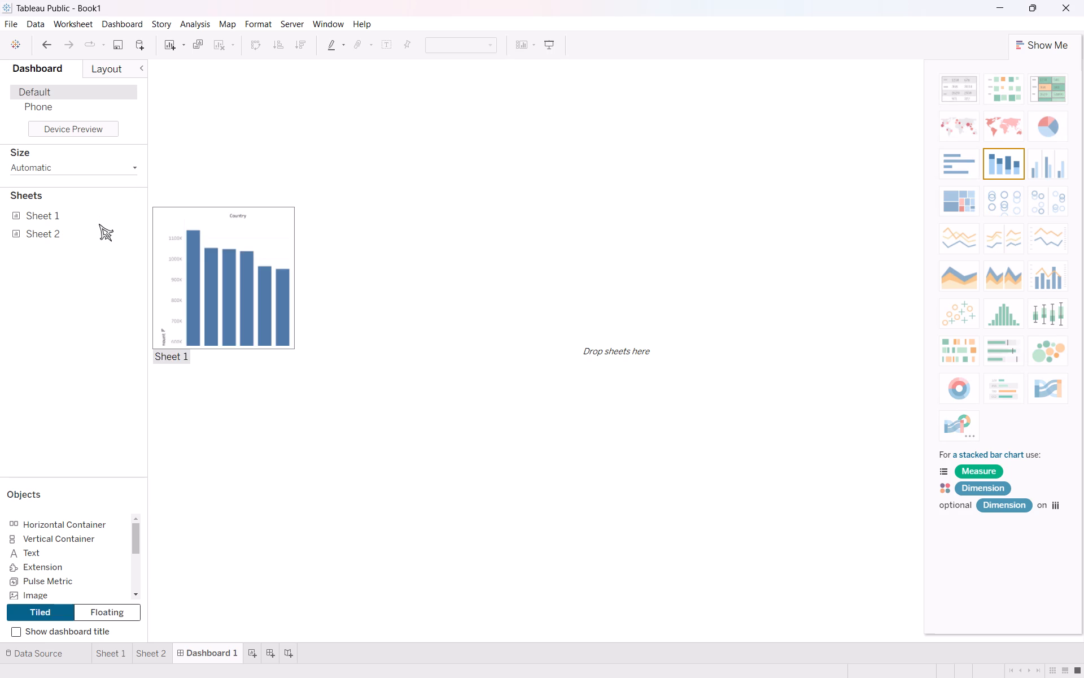
Add Sheet 1 to the dashboard and place Sheet 2 beside it, on the left side of the canvas.
left_click_drag(99, 224, 215, 203)
left_click_drag(78, 233, 286, 265)
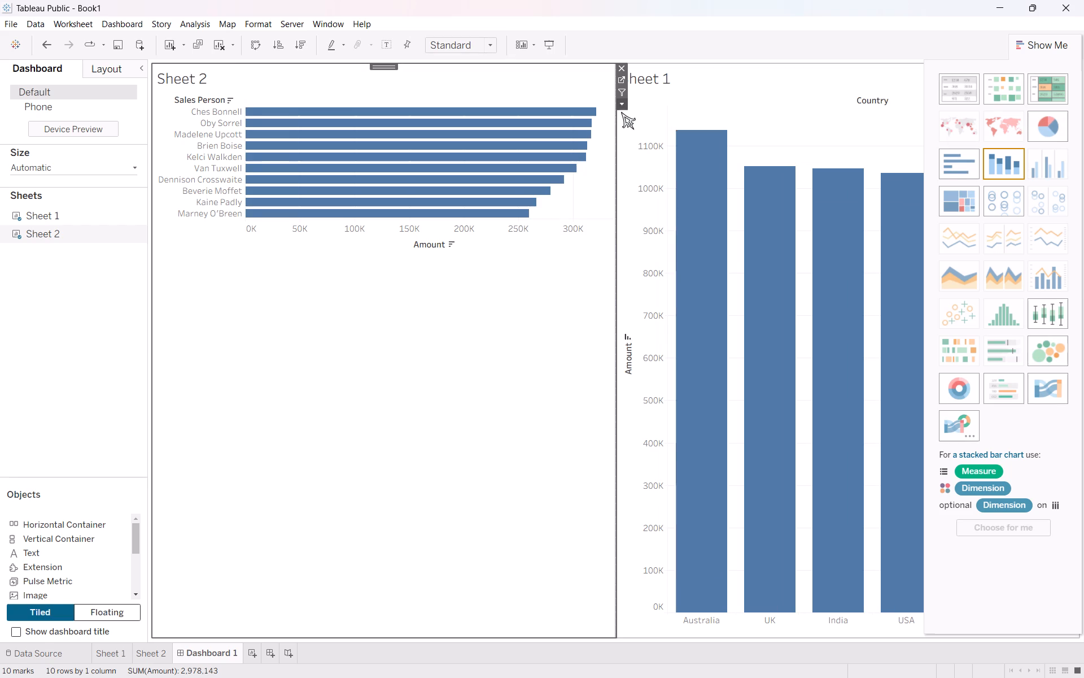
Make the Sheet 2 chart floating on the dashboard and move it down and right over the Sheet 1 chart.
left_click(624, 103)
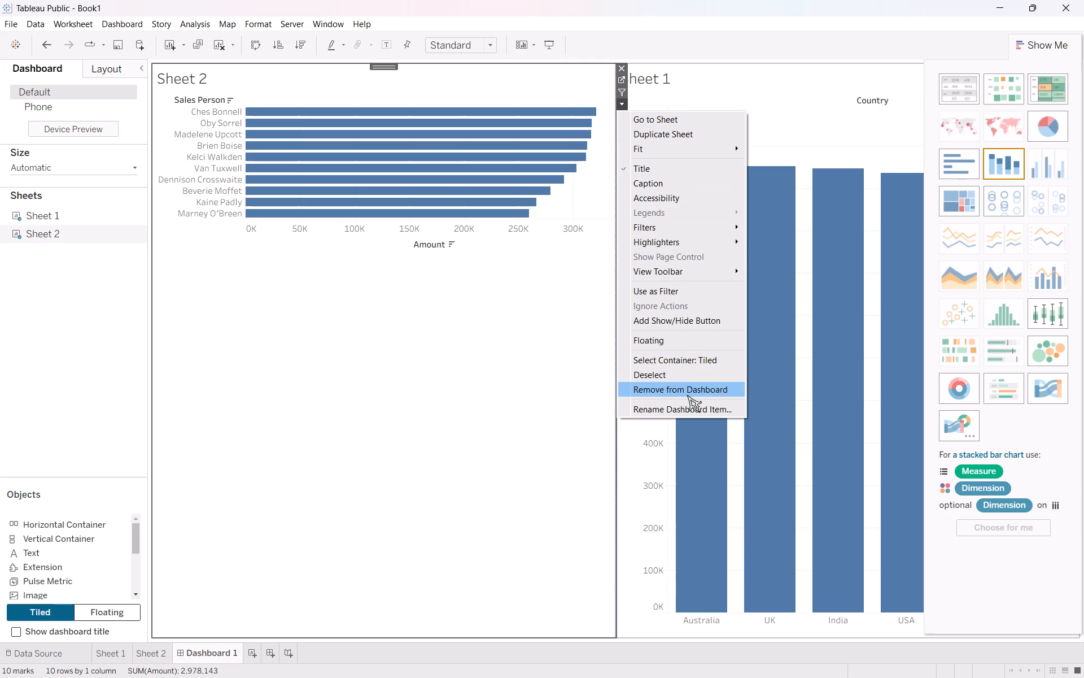
left_click(677, 339)
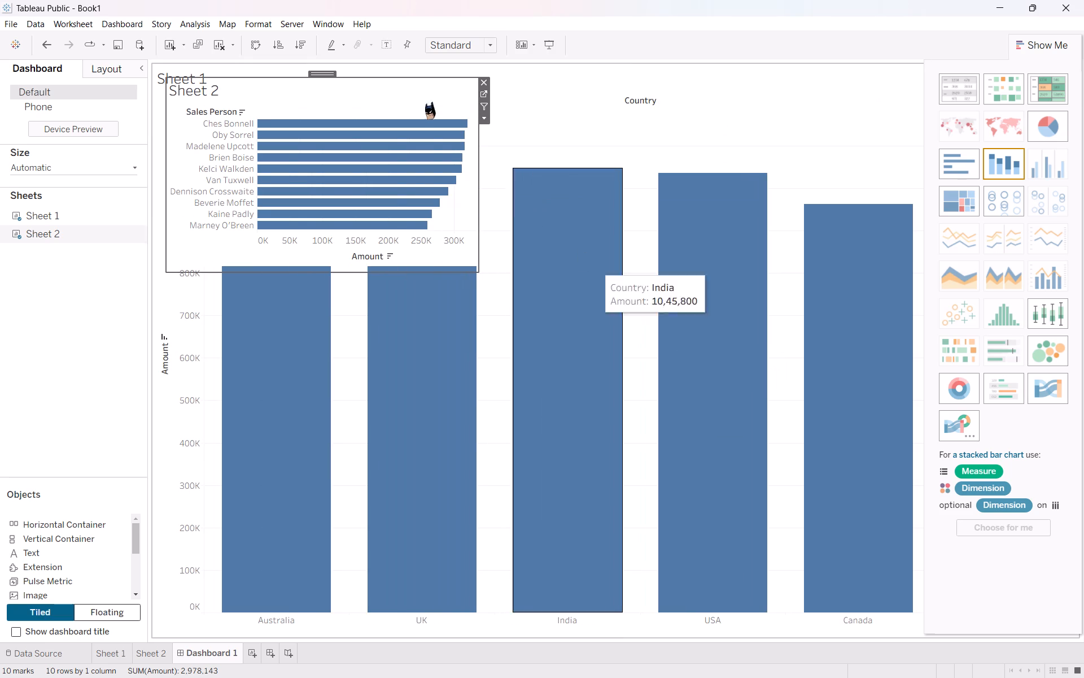
left_click_drag(323, 75, 432, 196)
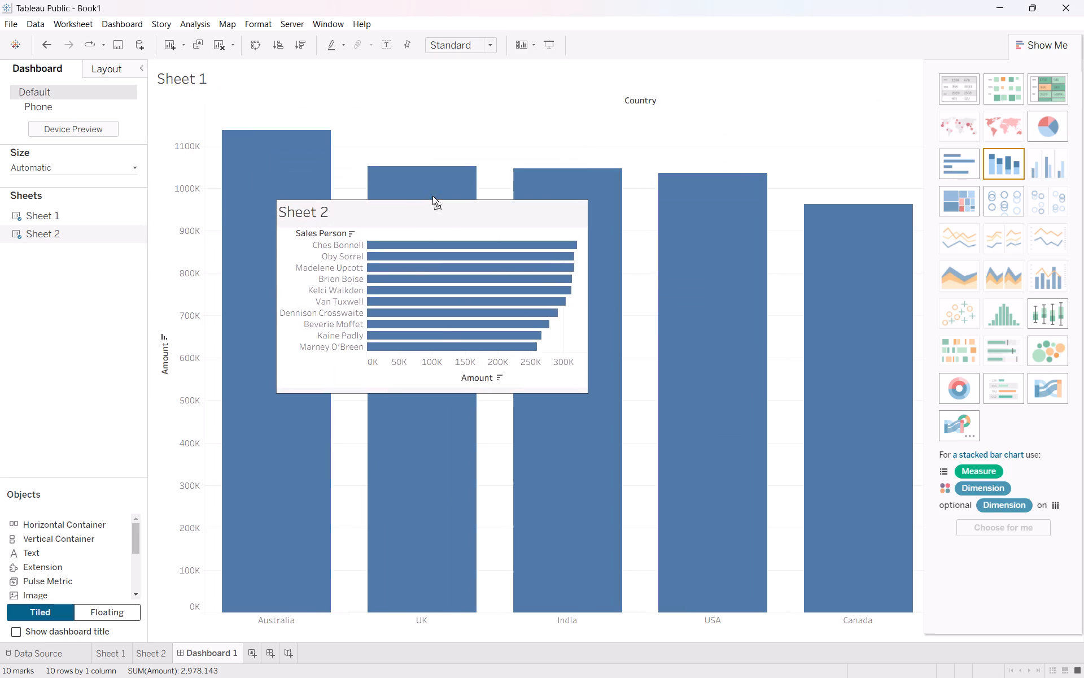
left_click_drag(432, 196, 369, 167)
Make the Sheet 1 chart floating and move it to the upper right of the dashboard, clear of Sheet 2.
left_click(863, 79)
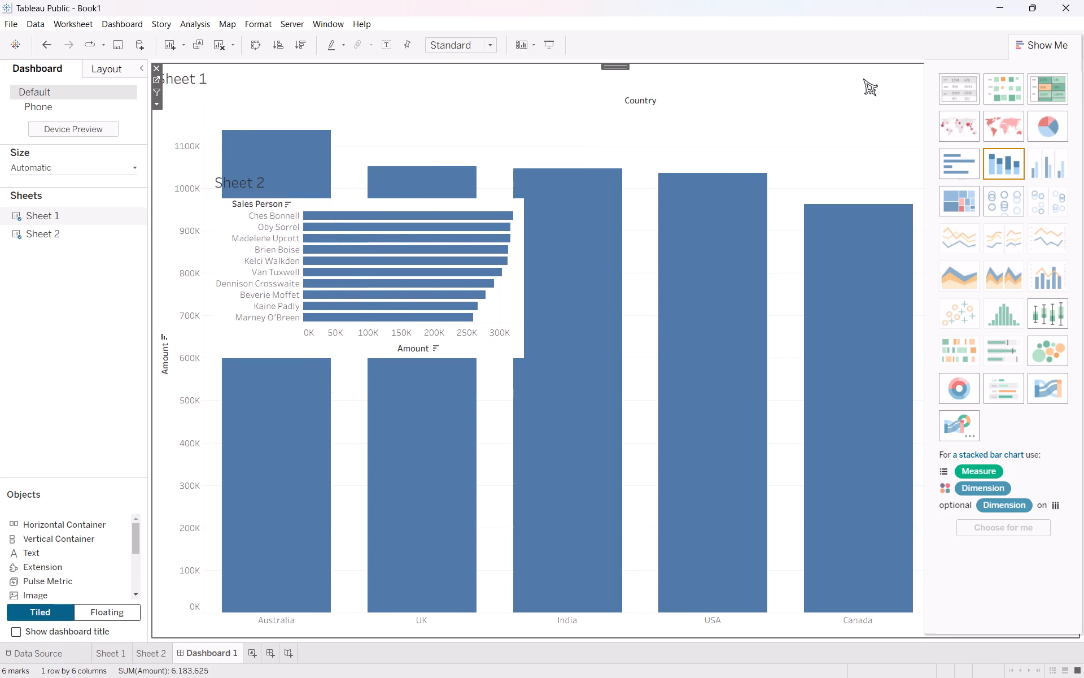
left_click(155, 106)
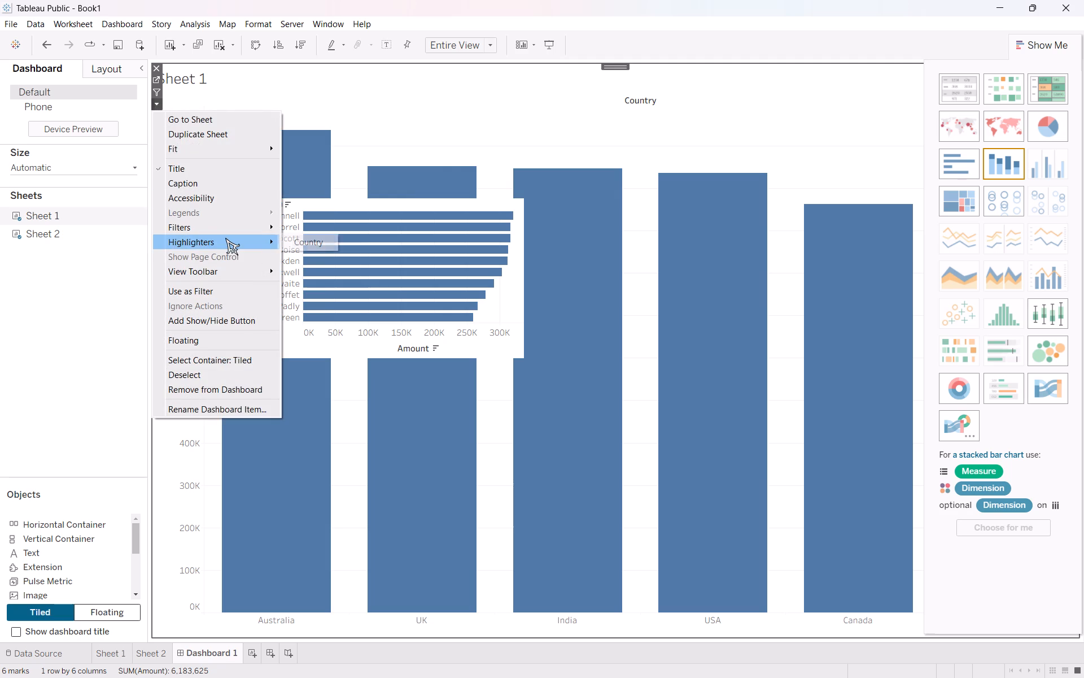
left_click(214, 342)
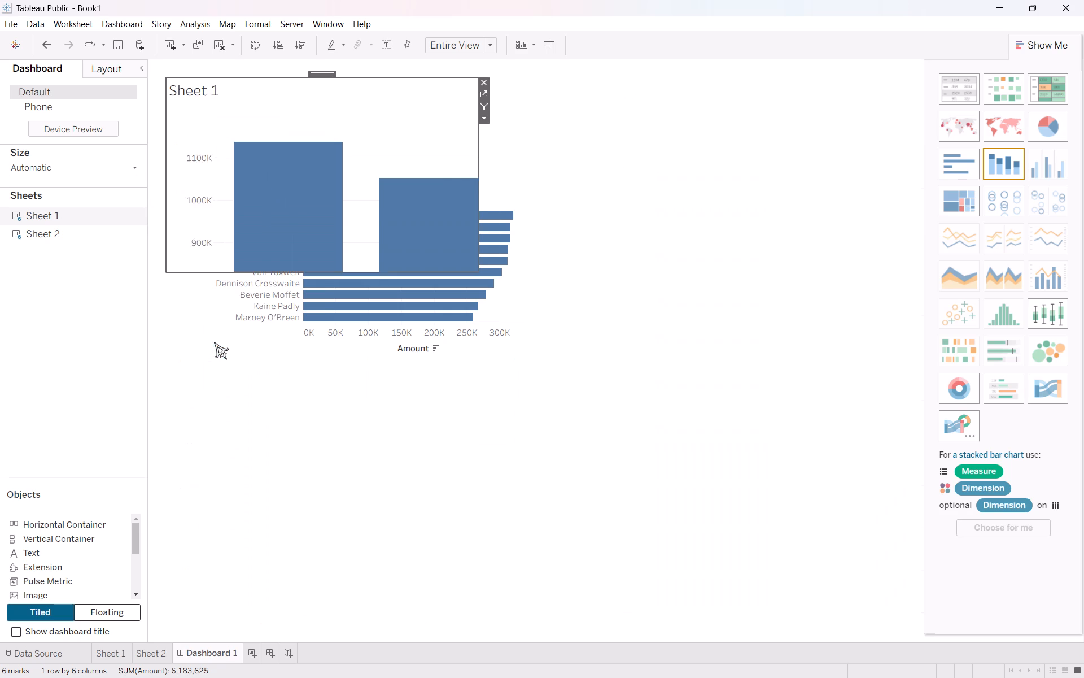
left_click_drag(323, 71, 700, 80)
Move the floating Sheet 2 chart to the dashboard's upper-left corner, roughly level with the Sheet 1 chart.
left_click(389, 175)
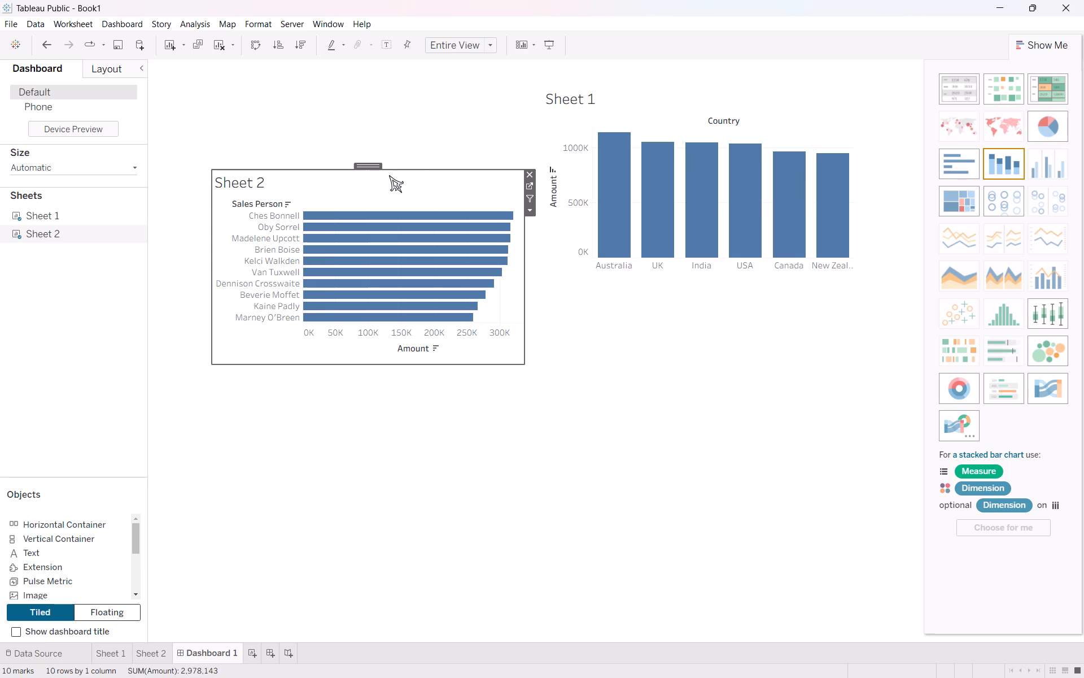
left_click_drag(371, 167, 326, 40)
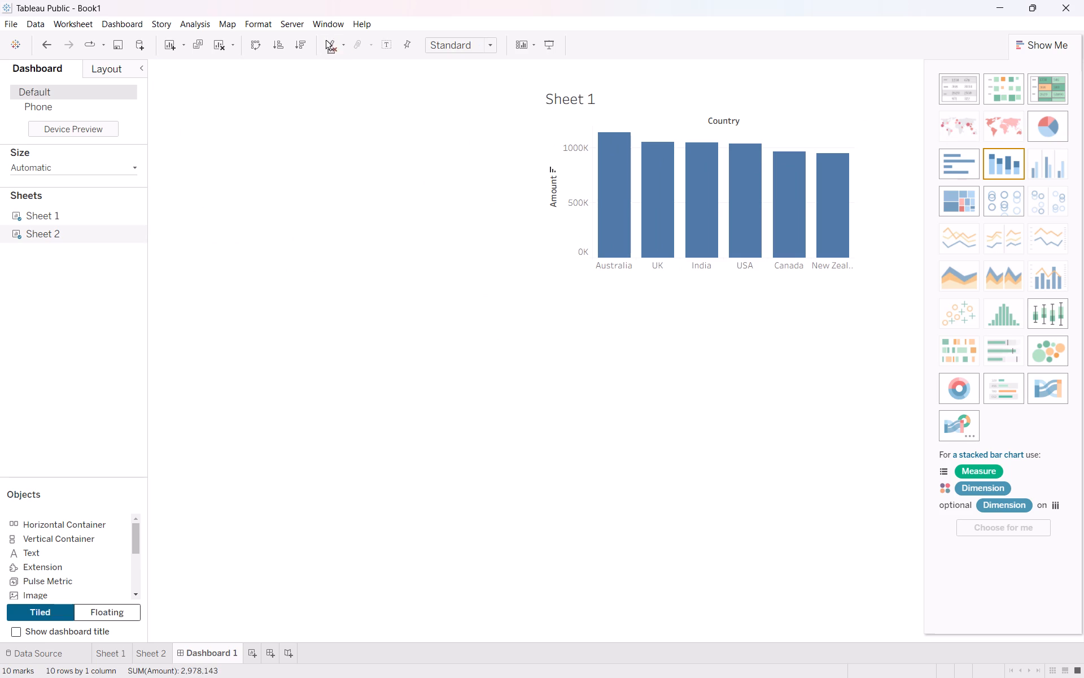
left_click_drag(326, 40, 328, 81)
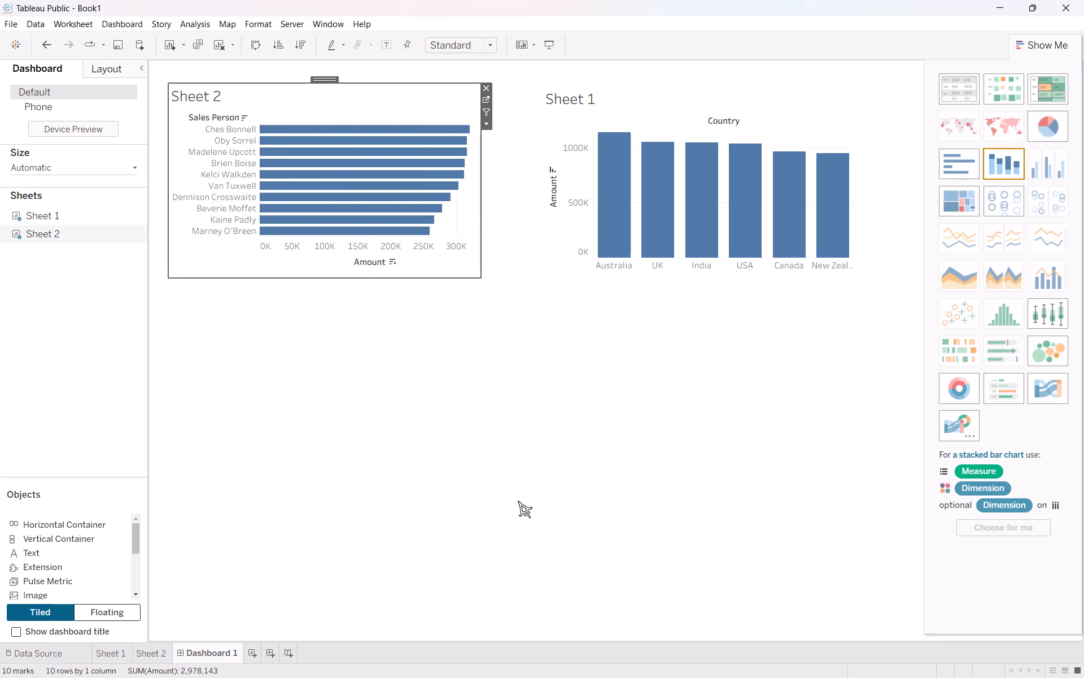
left_click(519, 500)
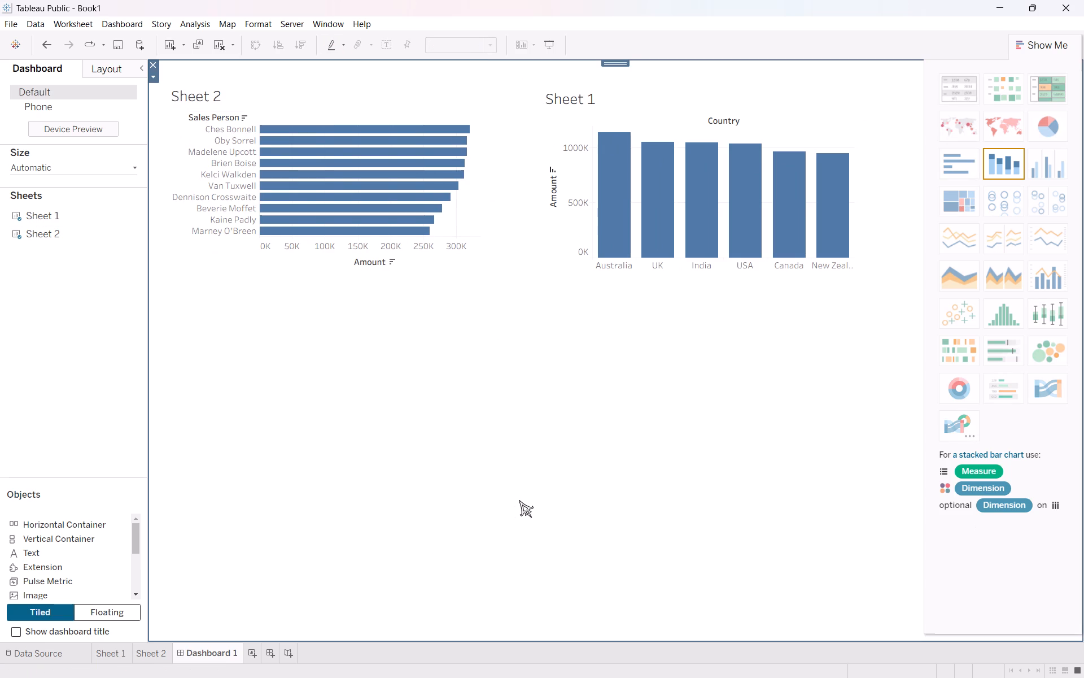
left_click(505, 493)
Set the fit of the Sheet 2 chart on the dashboard to Entire View.
left_click(473, 92)
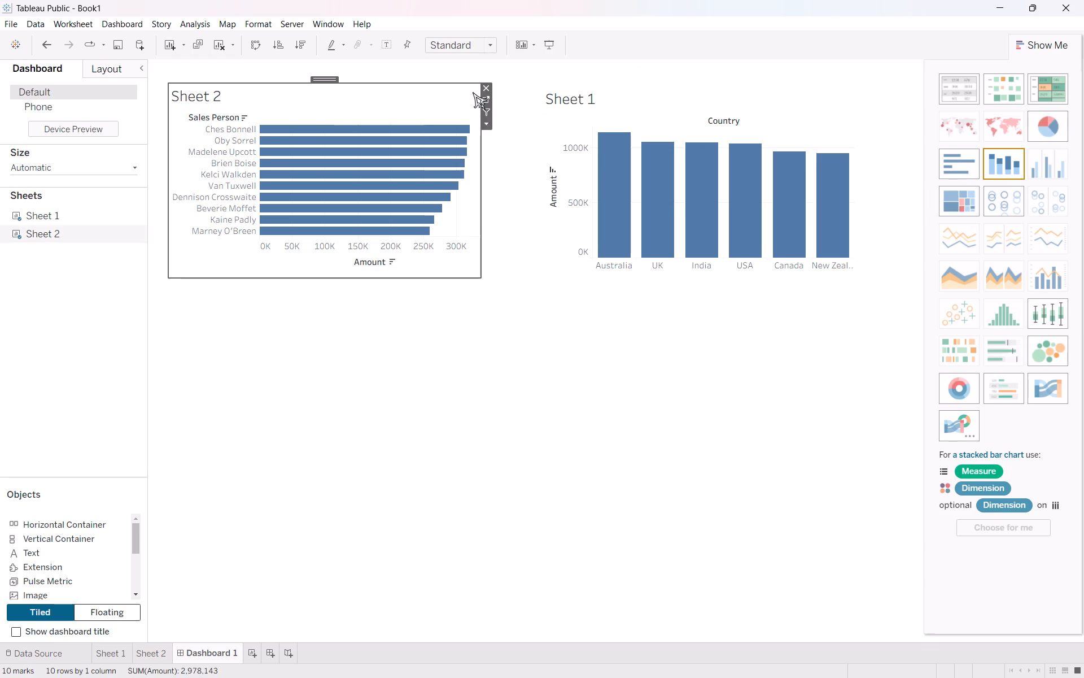
left_click(485, 124)
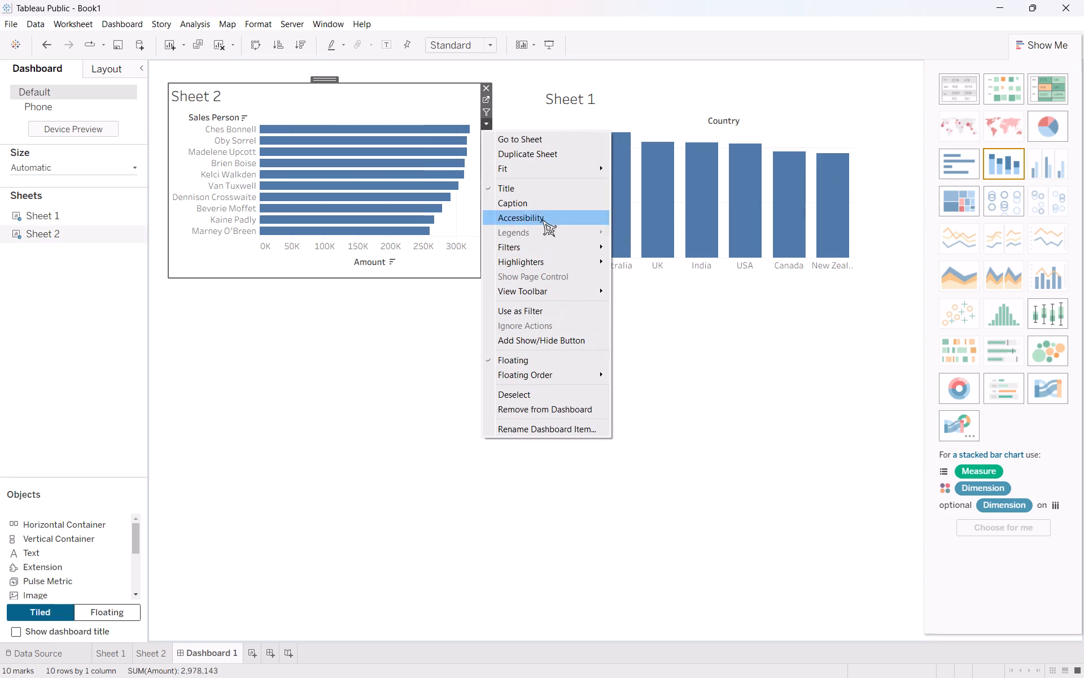
left_click(536, 167)
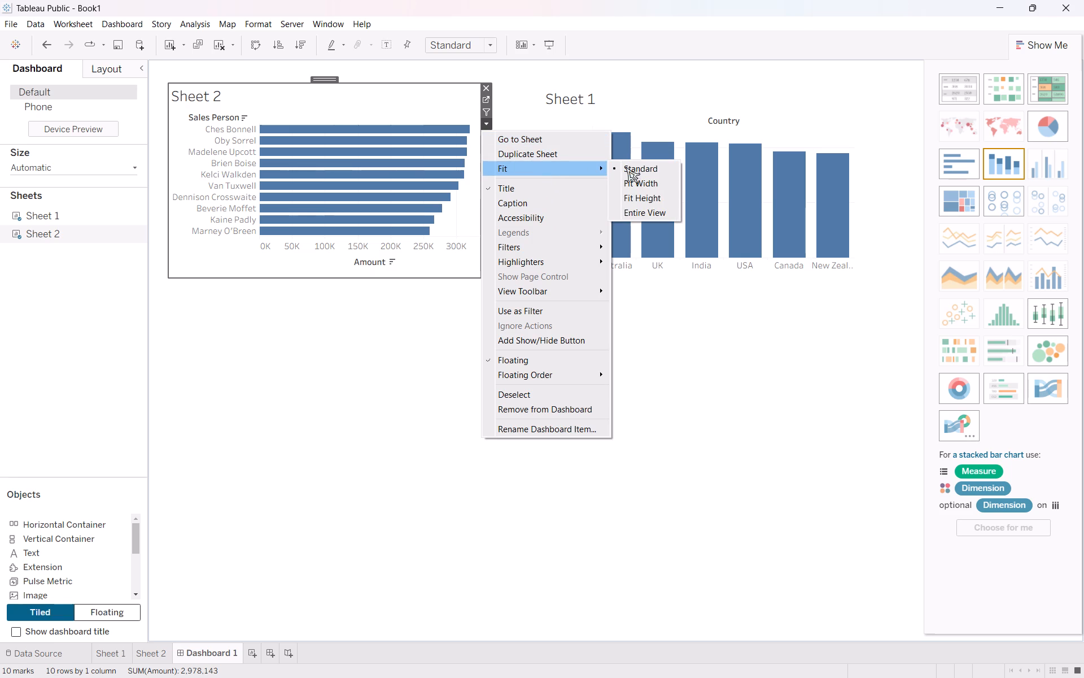
left_click(653, 207)
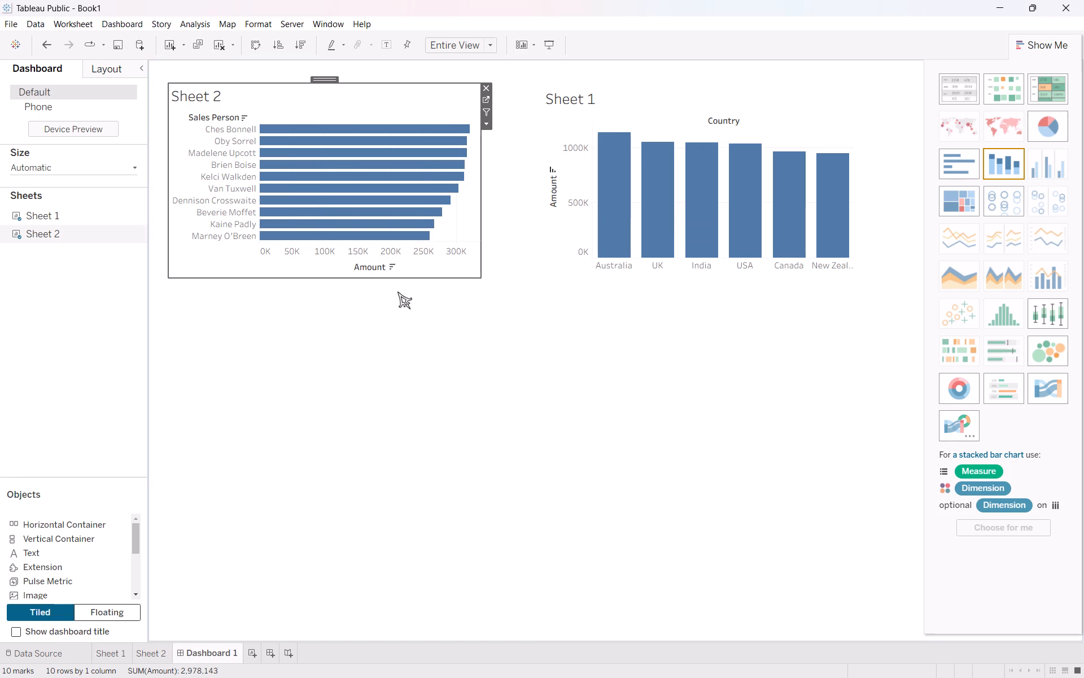
left_click(388, 343)
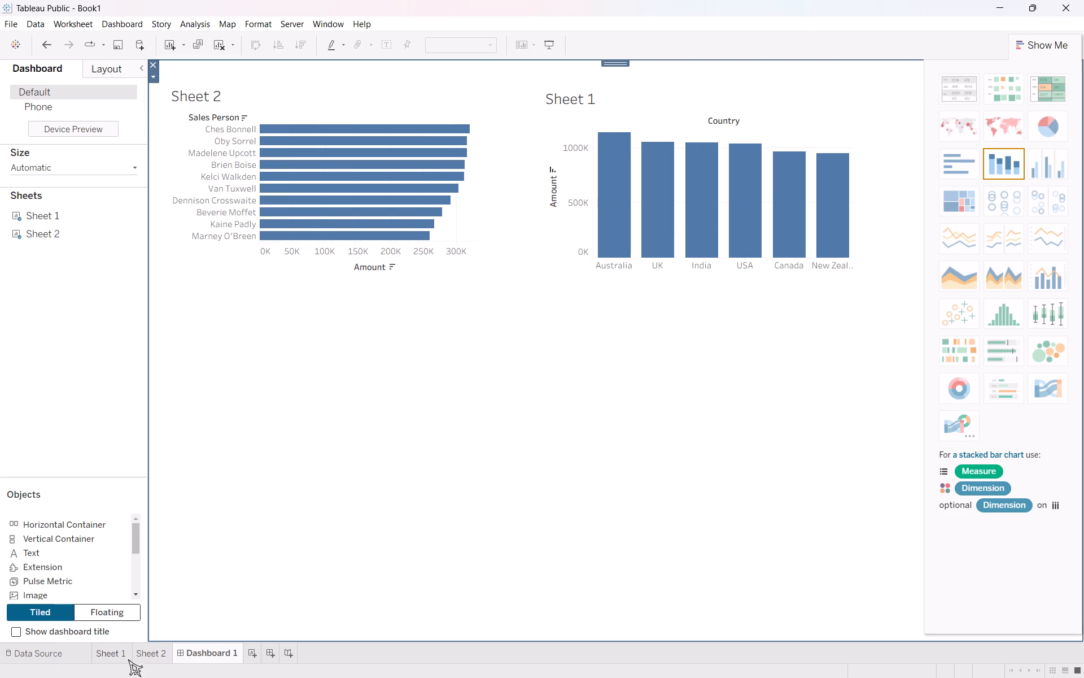
Go to the Sheet 1 worksheet and add Country to the chart's marks as a detail field.
left_click(96, 655)
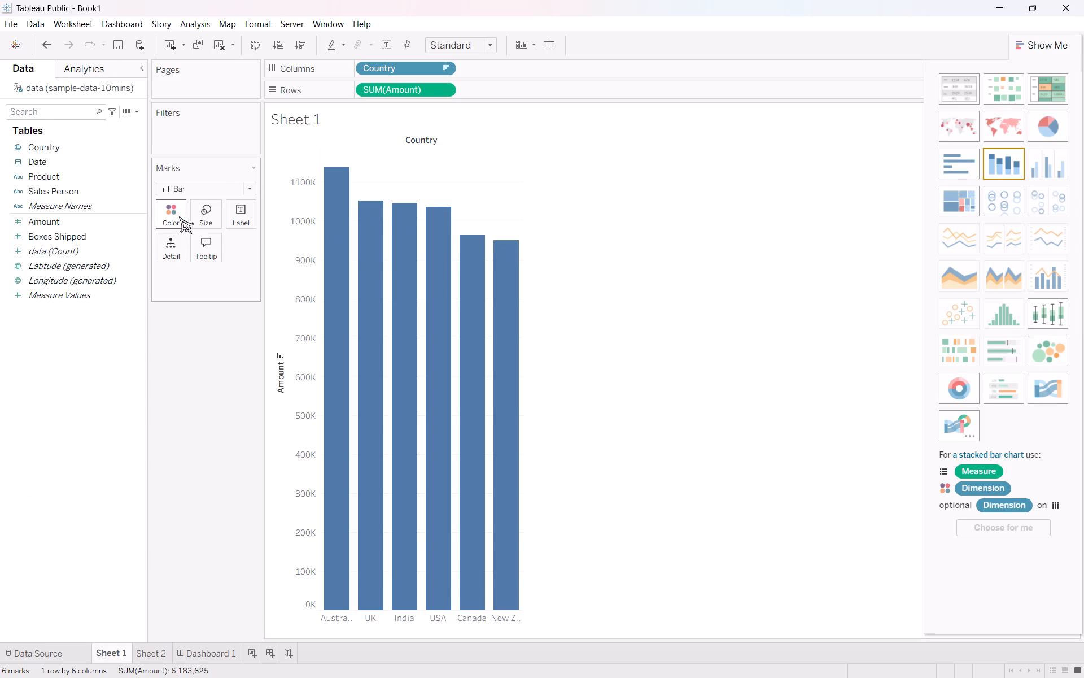
left_click_drag(77, 152, 198, 266)
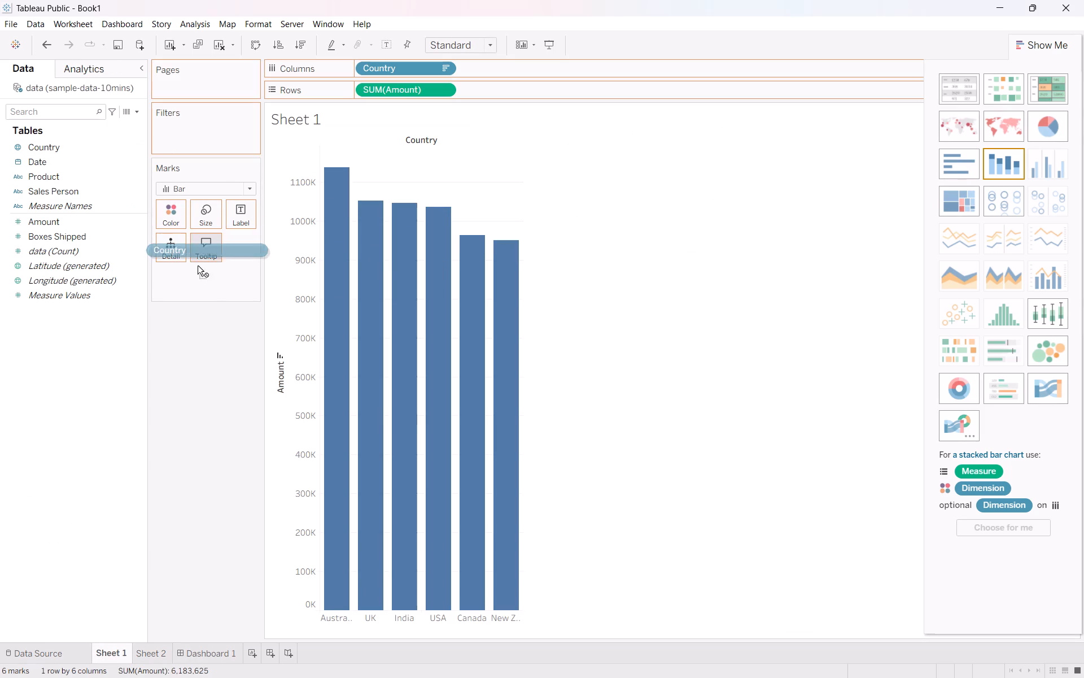
left_click_drag(198, 266, 204, 288)
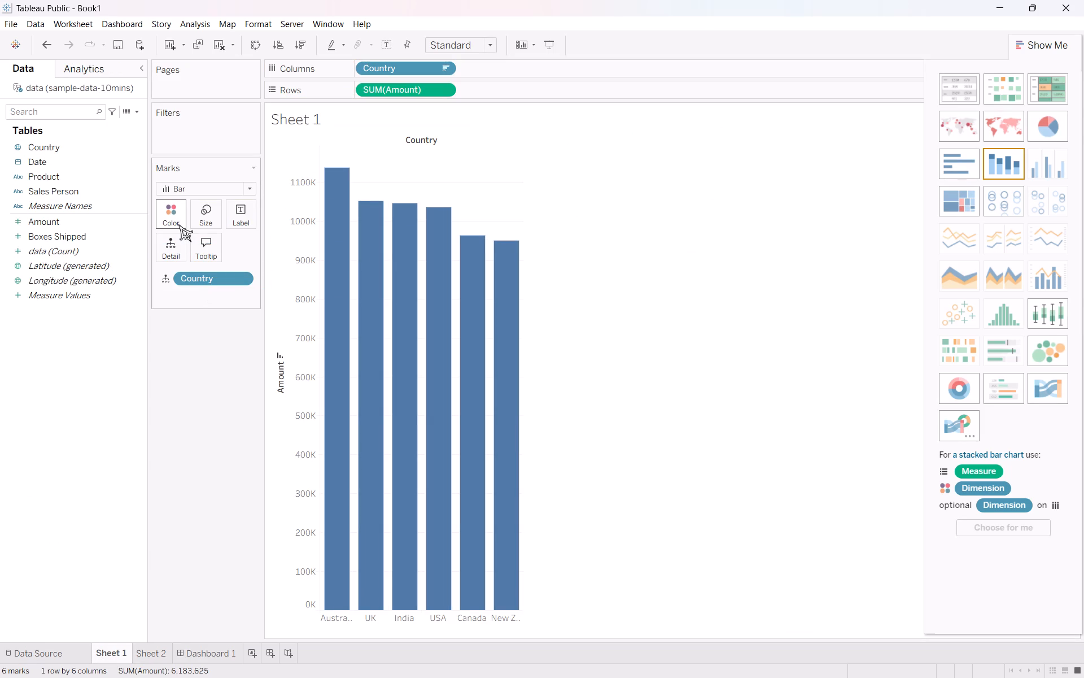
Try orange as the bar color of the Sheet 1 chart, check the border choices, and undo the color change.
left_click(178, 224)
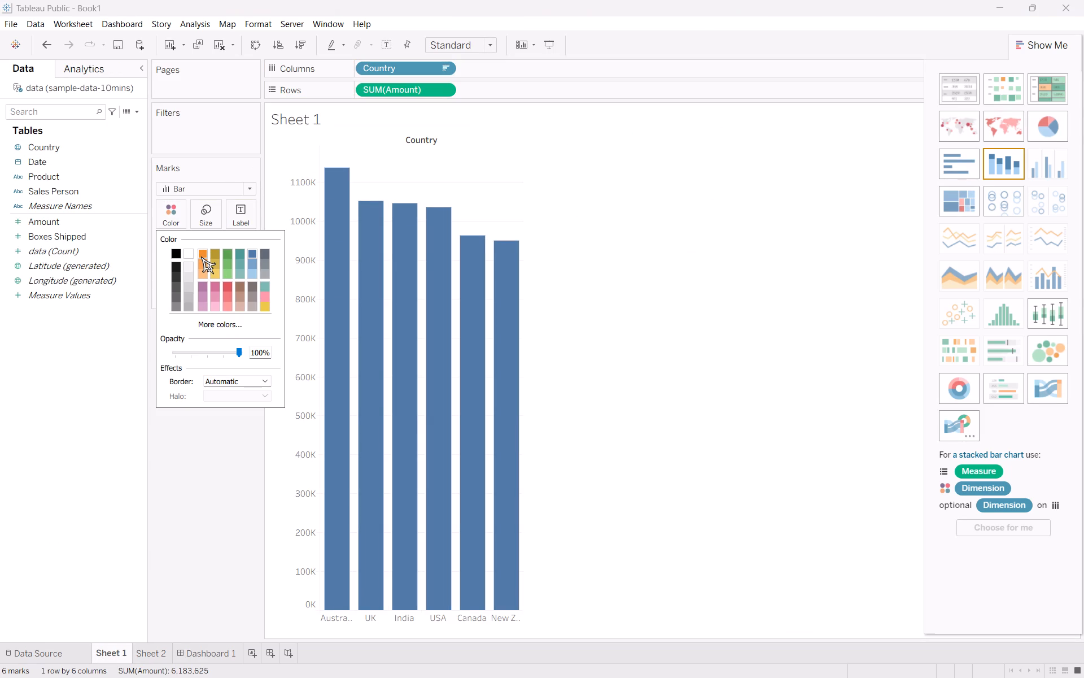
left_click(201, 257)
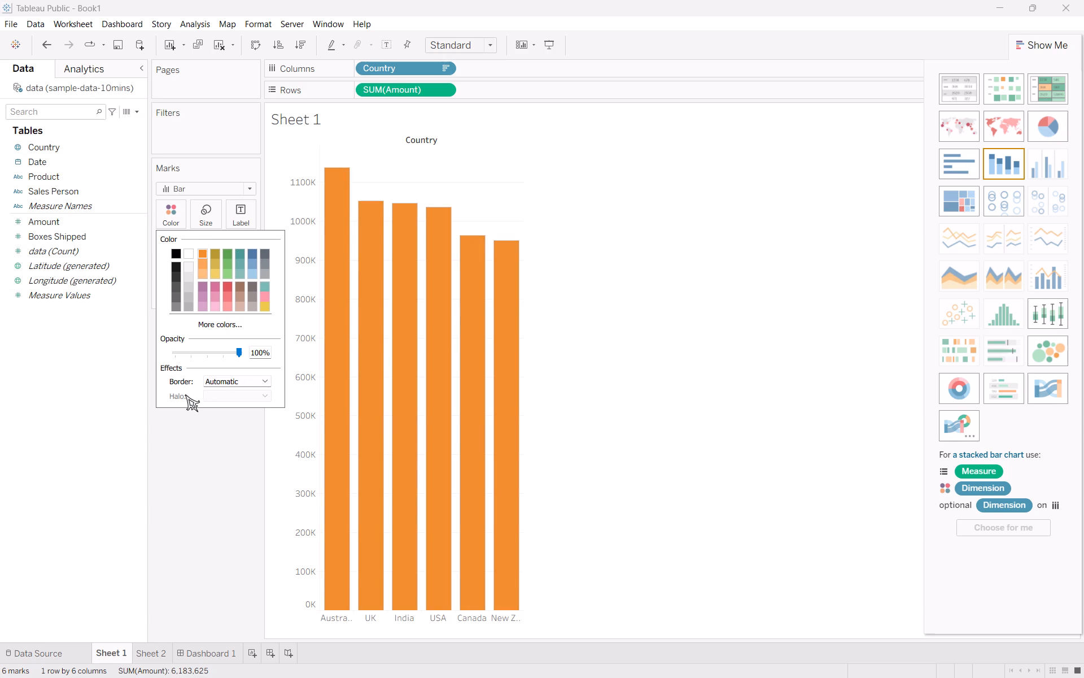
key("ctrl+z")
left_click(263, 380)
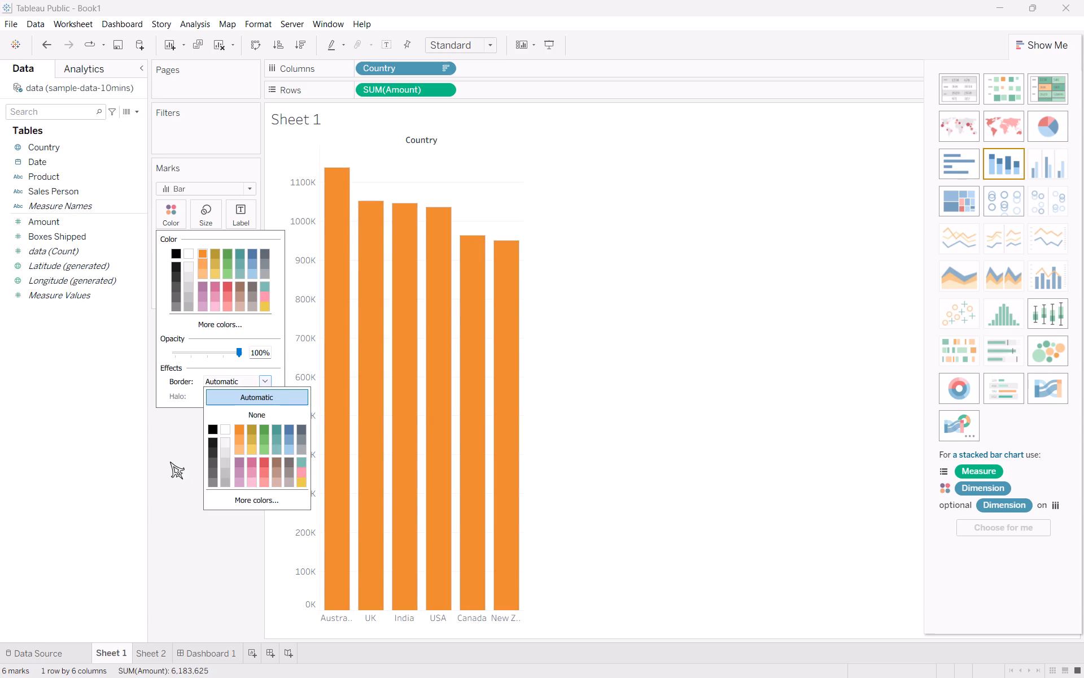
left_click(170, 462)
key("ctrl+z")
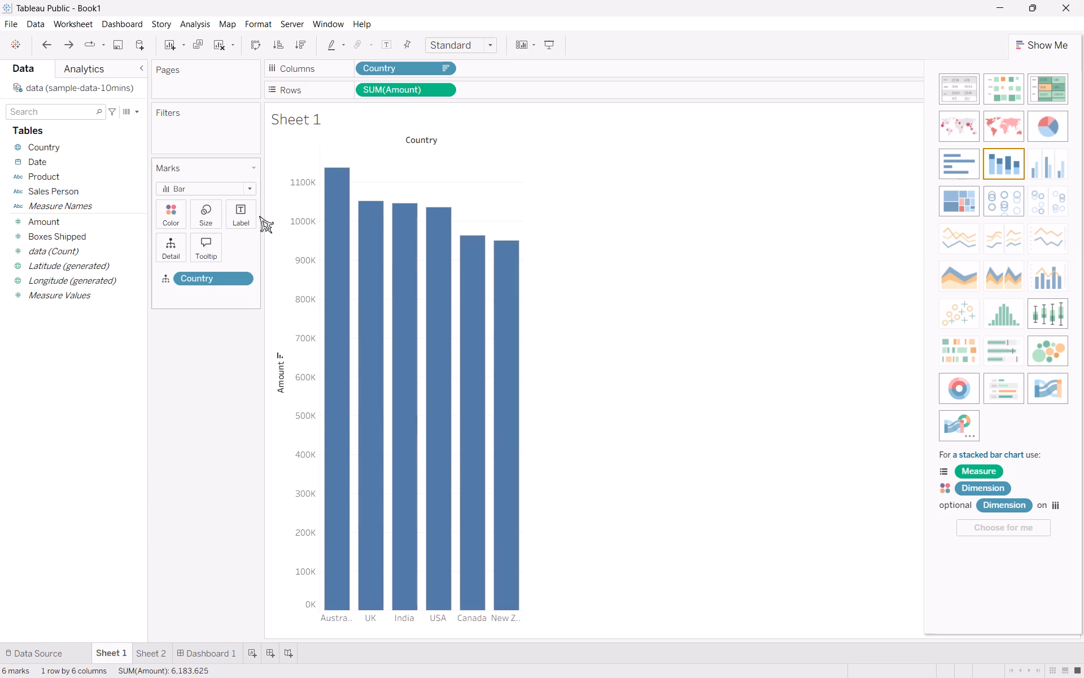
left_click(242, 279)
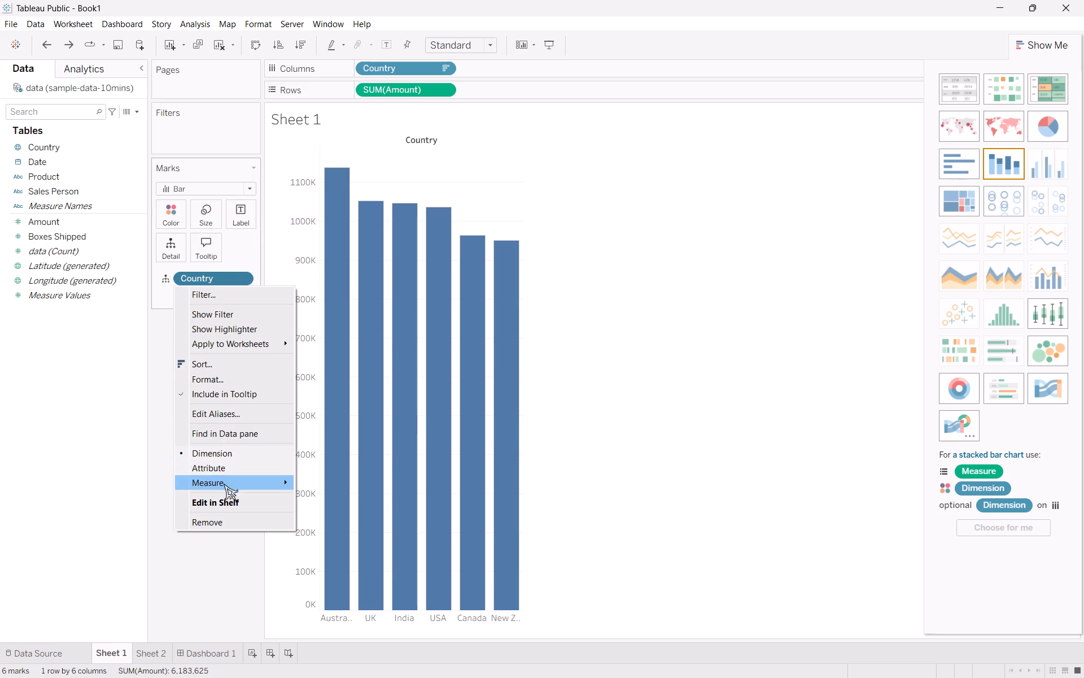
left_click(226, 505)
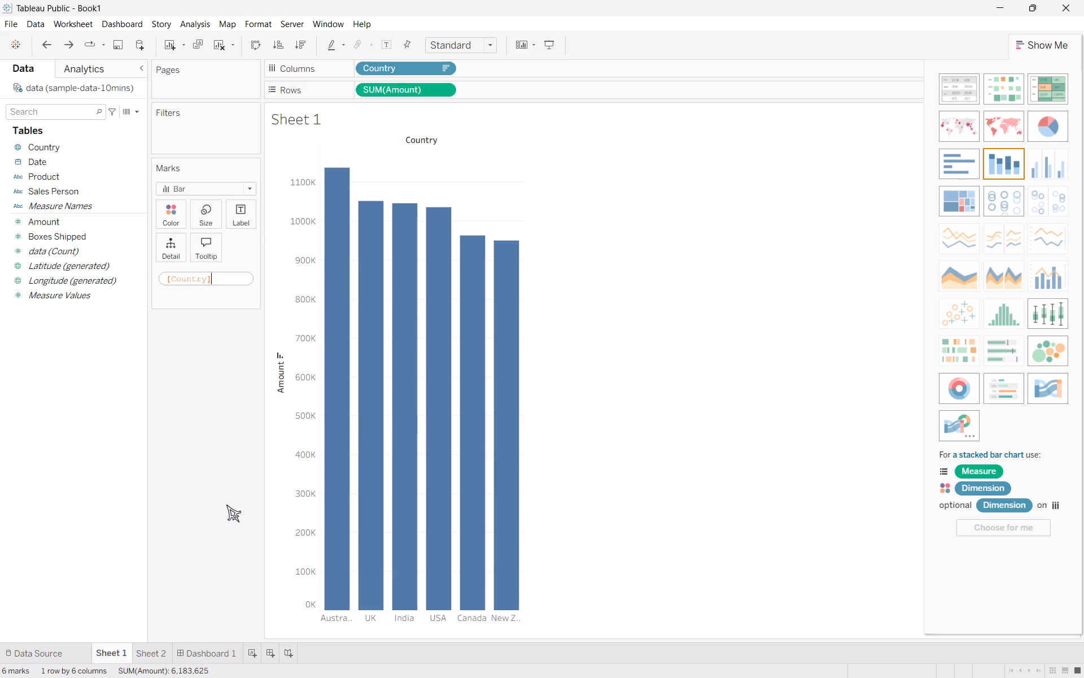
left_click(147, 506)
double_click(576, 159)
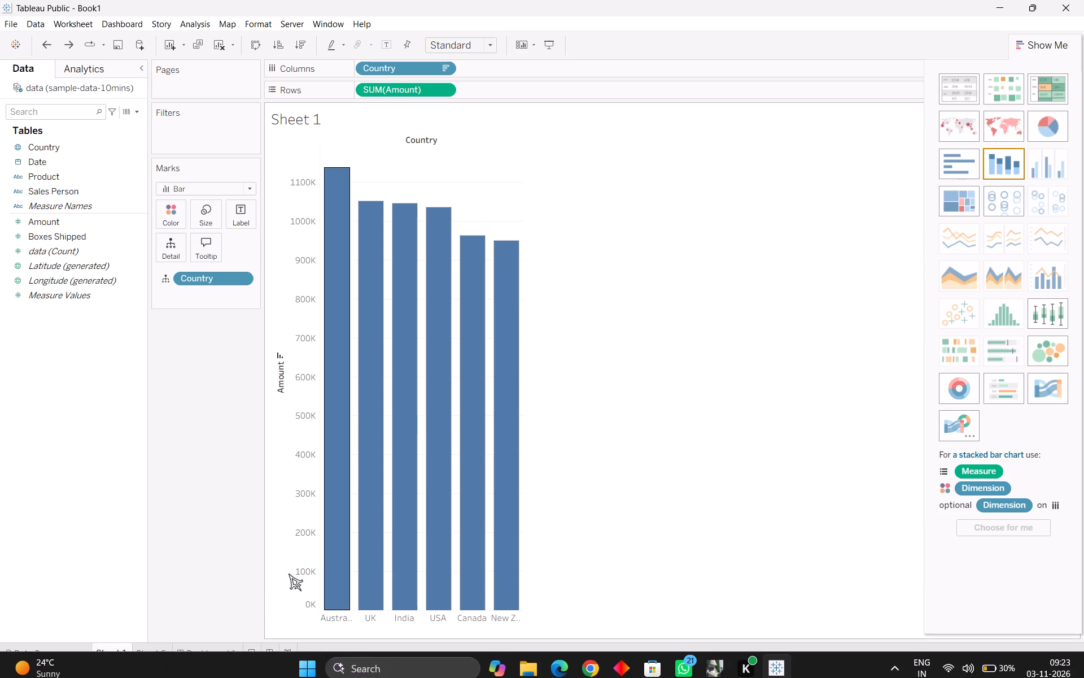
Return to Dashboard 1 and replace the Sheet 2 chart's title with "Top 10 Salesperson".
left_click(195, 650)
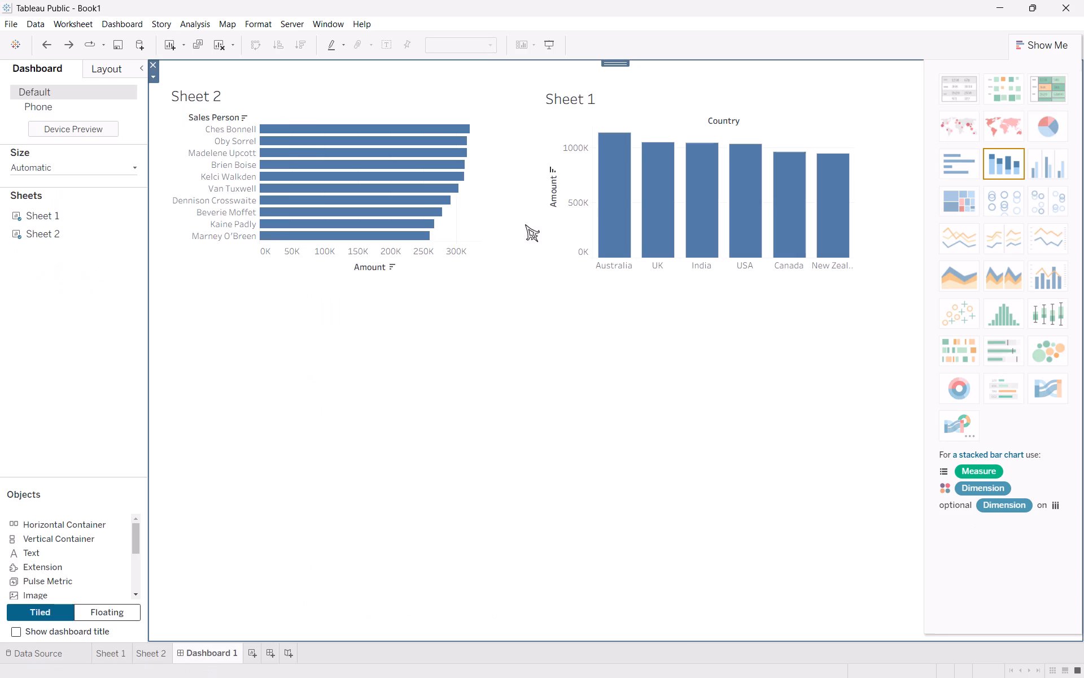
left_click(410, 90)
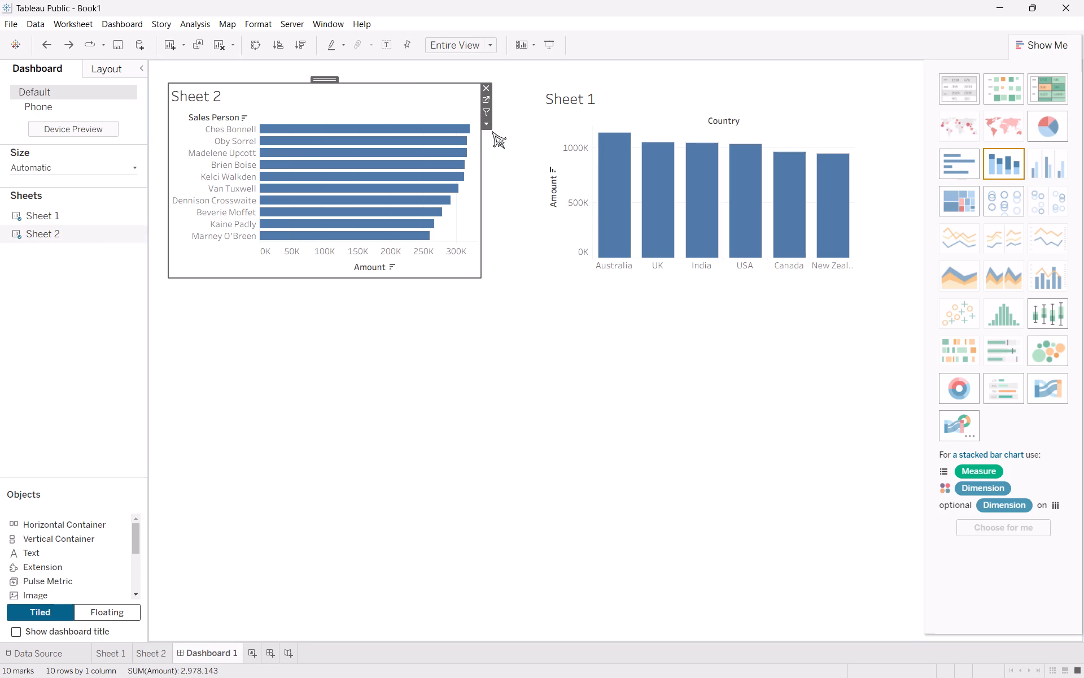
left_click(492, 131)
left_click(452, 103)
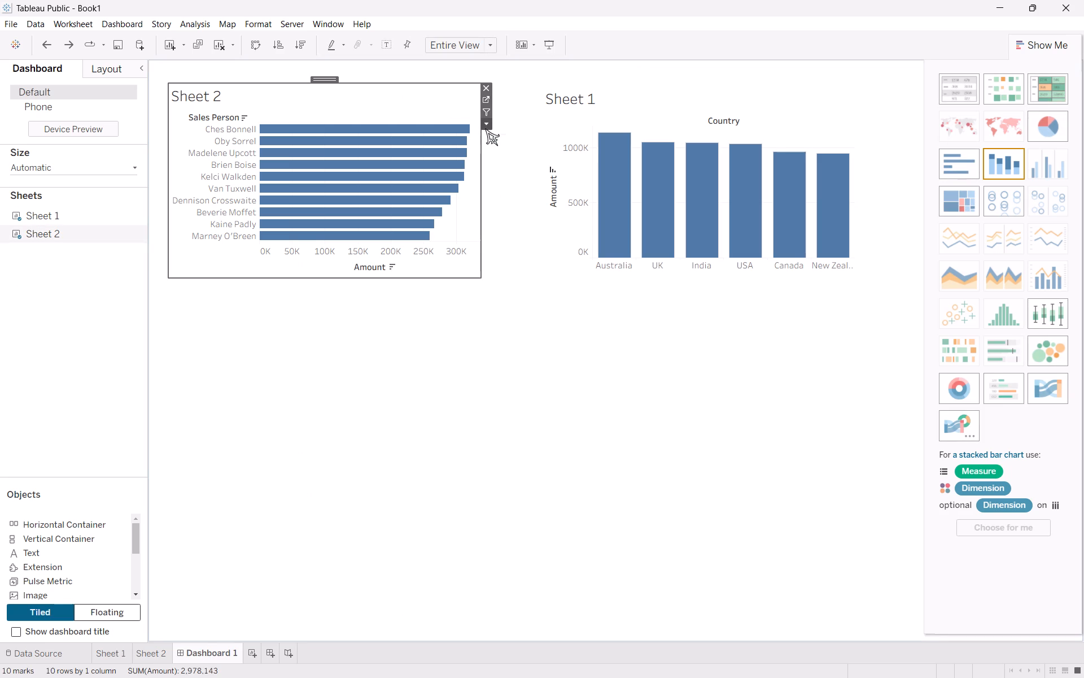
left_click(485, 128)
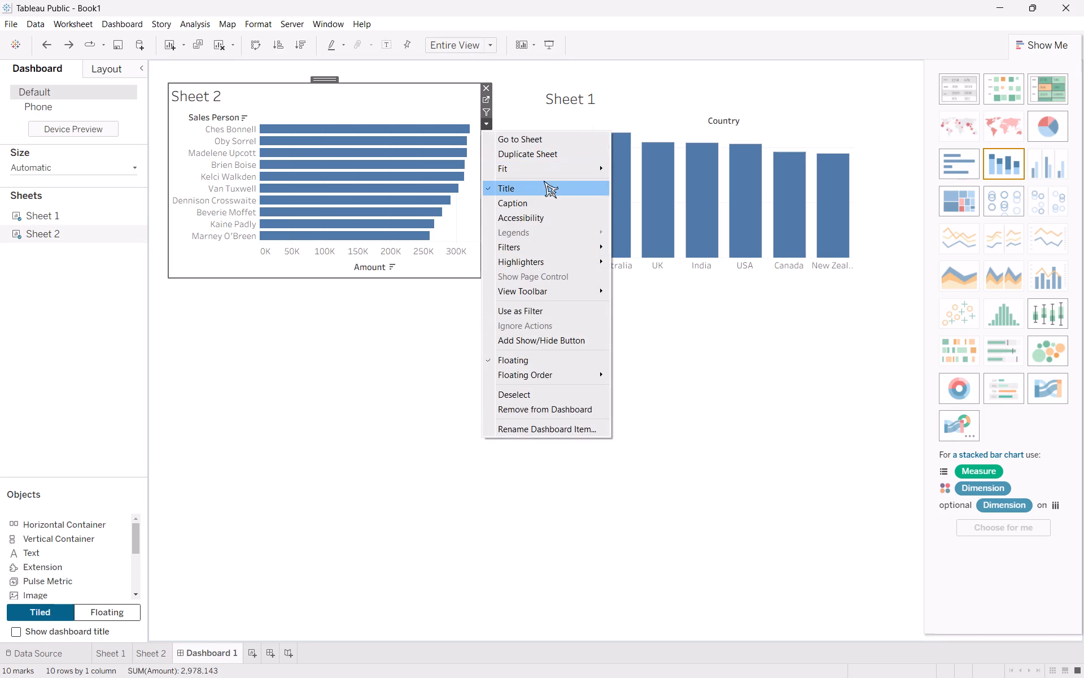
double_click(211, 94)
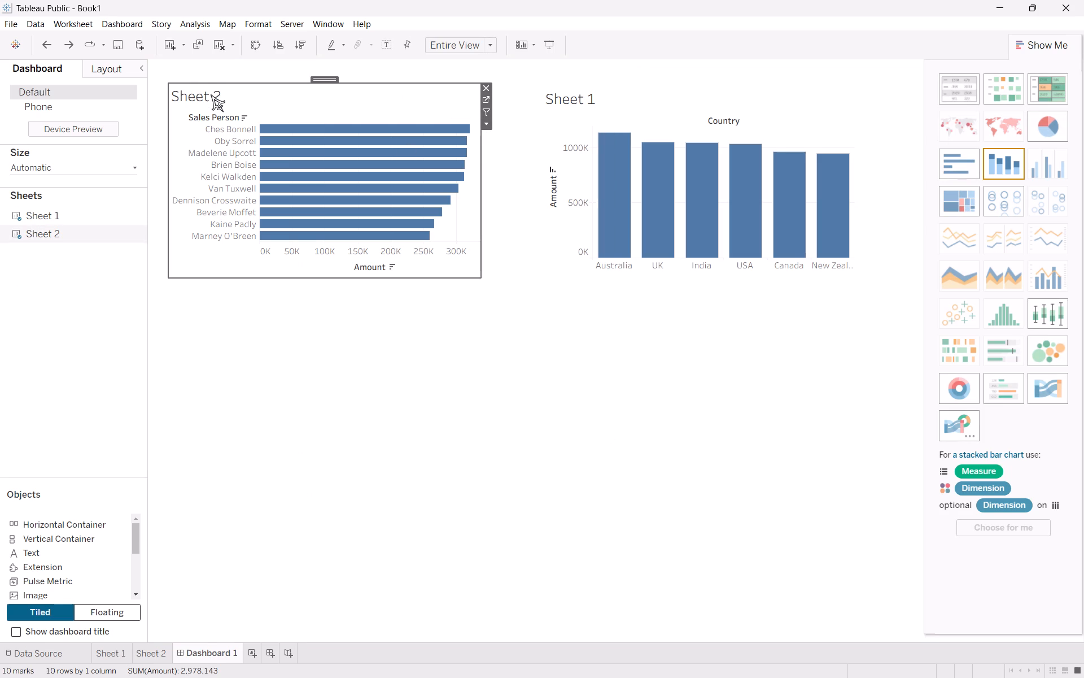
left_click(215, 95)
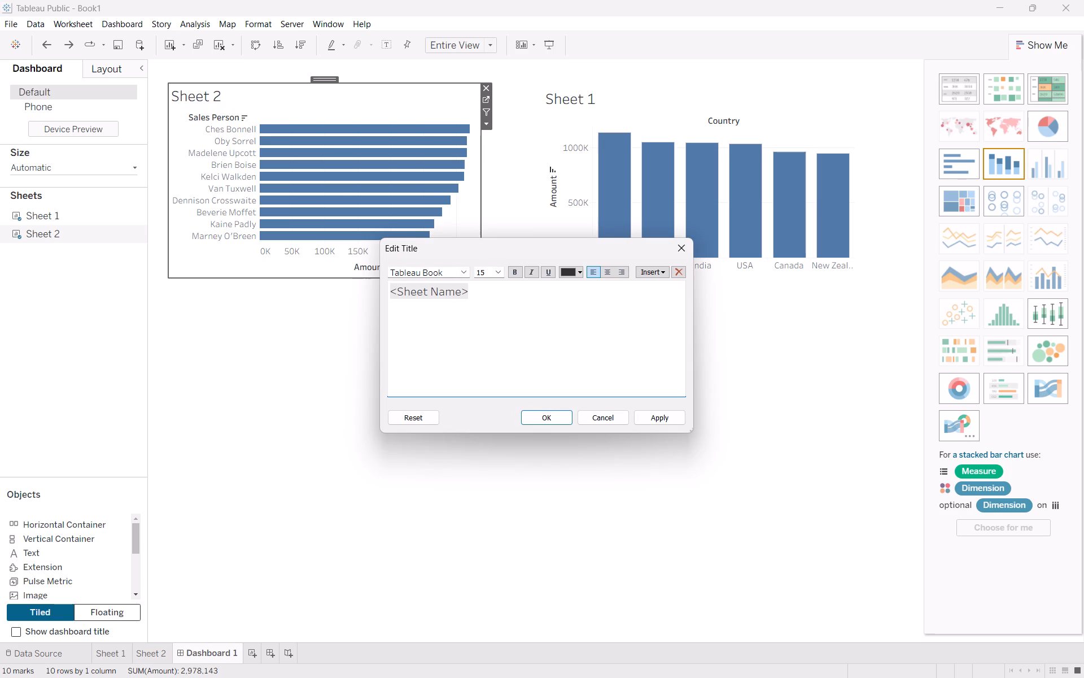
left_click(487, 298)
type("Ti")
key("BackSpace")
key("BackSpace")
key("BackSpace")
key("BackSpace")
key("BackSpace")
key("BackSpace")
key("BackSpace")
key("BackSpace")
key("BackSpace")
key("BackSpace")
key("BackSpace")
key("BackSpace")
key("BackSpace")
key("BackSpace")
key("BackSpace")
key("BackSpace")
key("BackSpace")
key("BackSpace")
key("BackSpace")
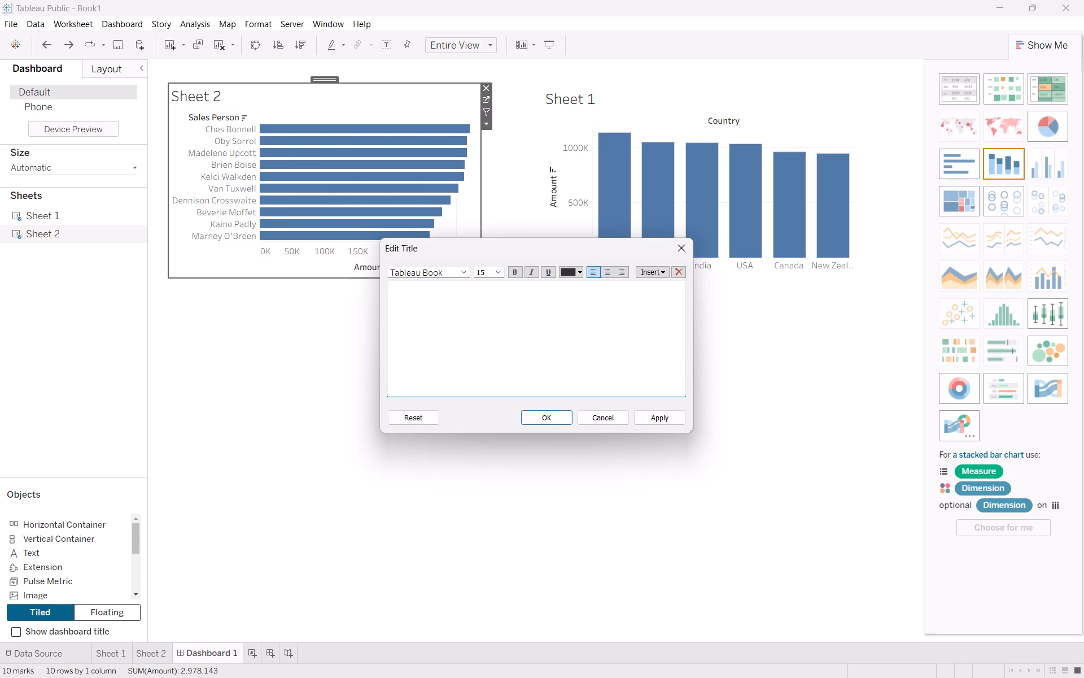
type("Top")
key("space")
type("10")
key("space")
type("Saespwe")
key("BackSpace")
key("BackSpace")
key("BackSpace")
key("BackSpace")
key("BackSpace")
type("les")
type("persono")
key("BackSpace")
key("BackSpace")
key("BackSpace")
key("BackSpace")
type("son")
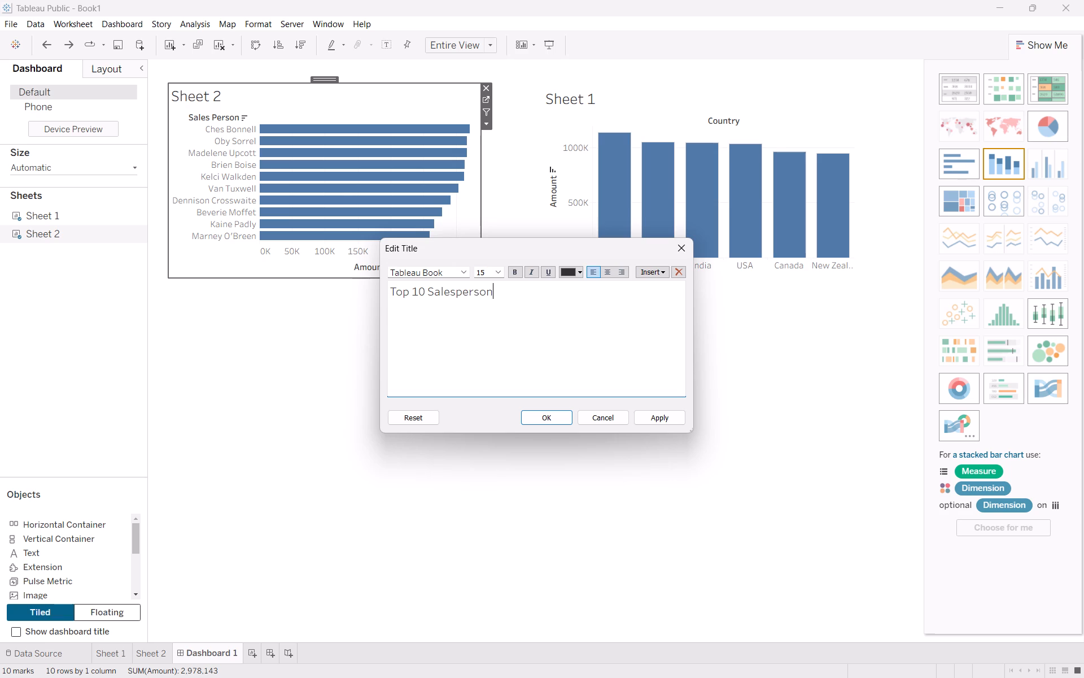
left_click(561, 421)
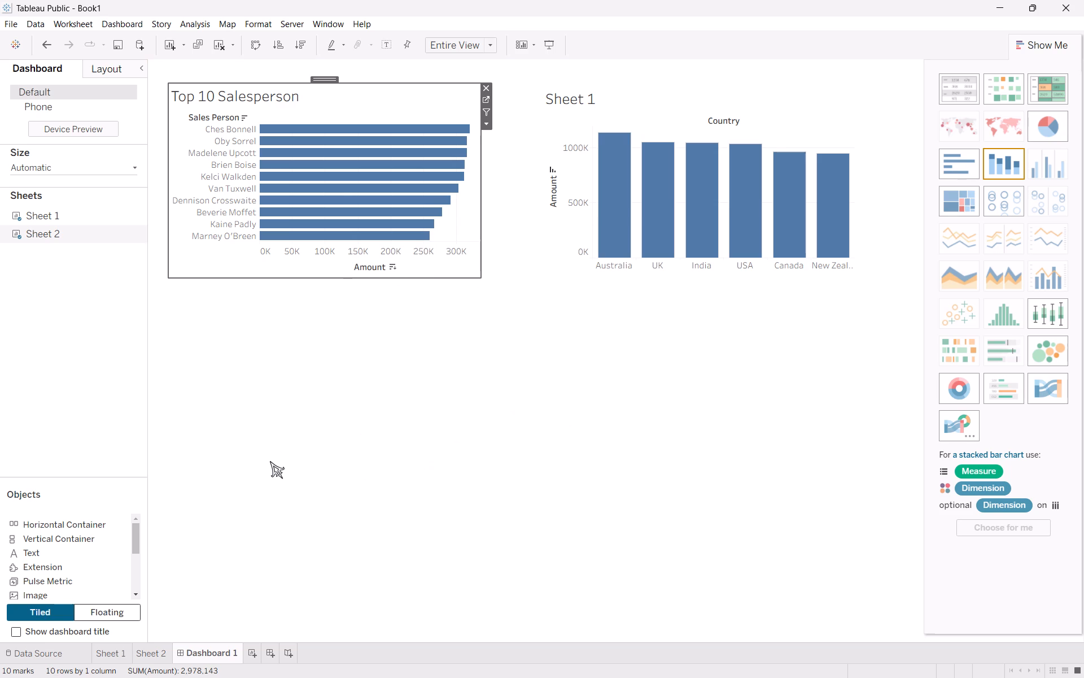
Set the Top 10 Salesperson chart to be used as a filter on the dashboard.
left_click(481, 127)
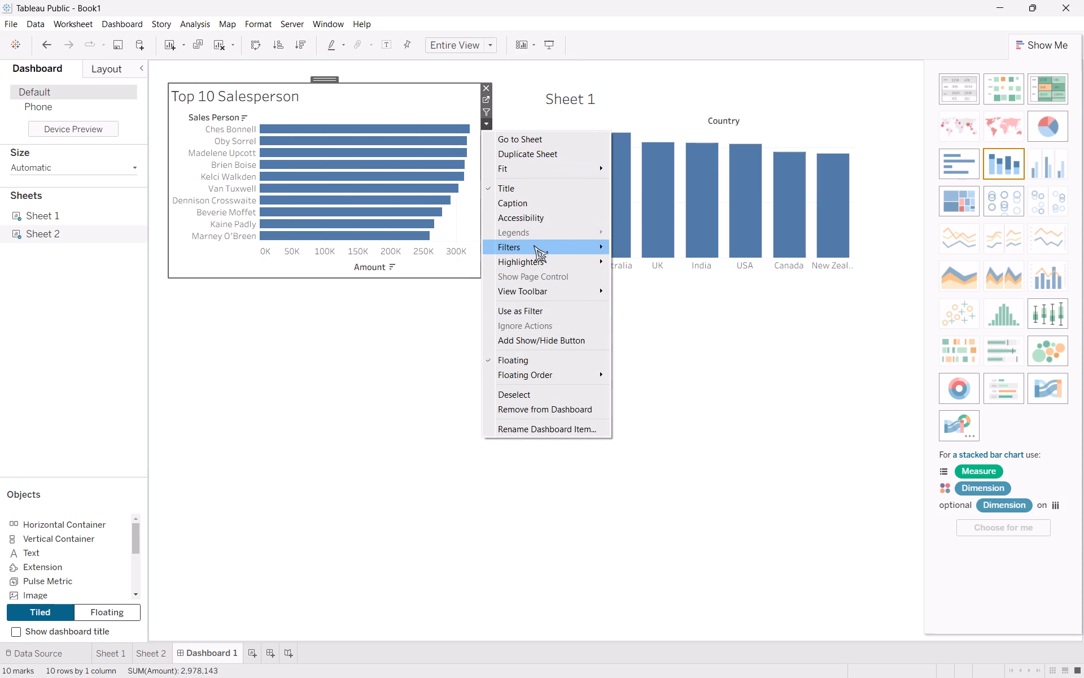
left_click(534, 244)
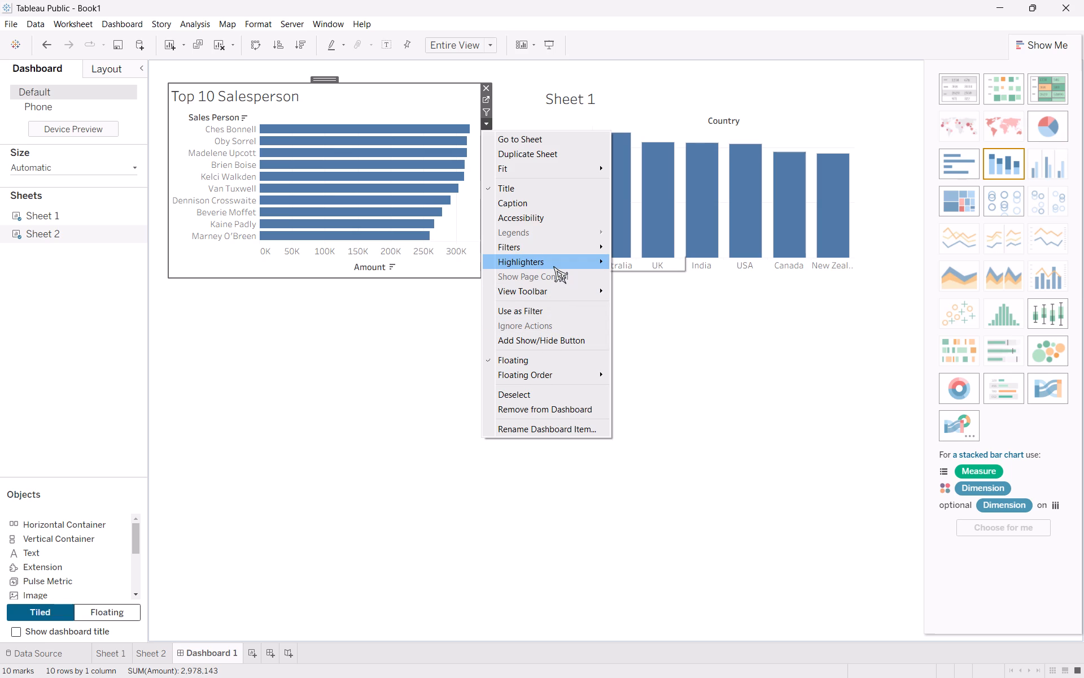
left_click(534, 311)
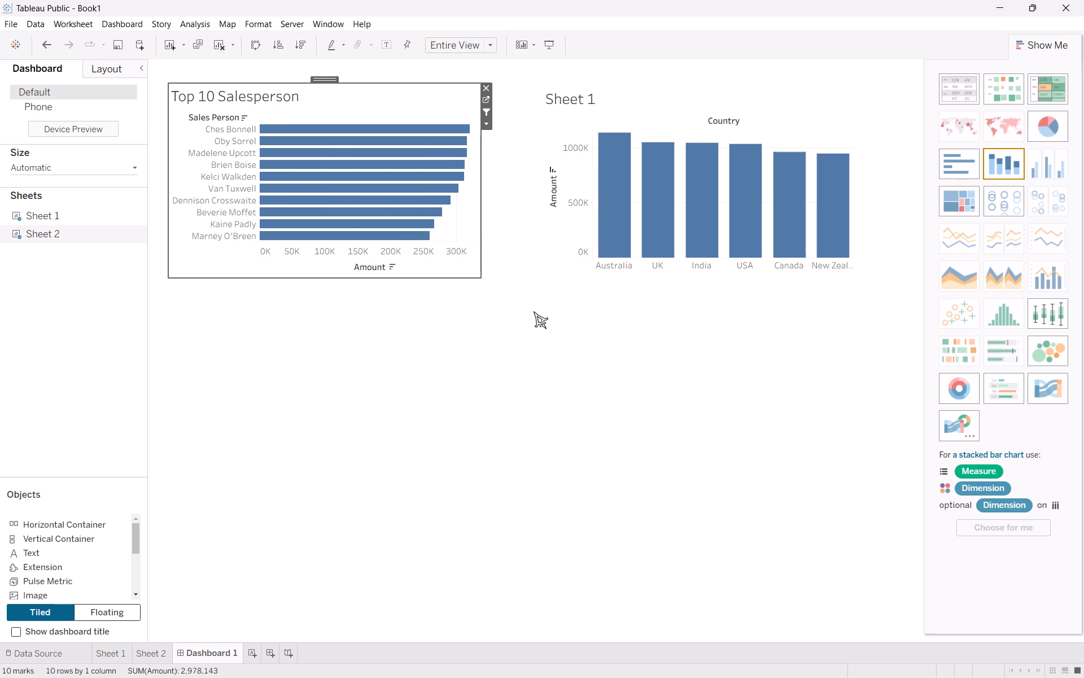
Test the dashboard filter by selecting the first and second salesperson bars in turn, and clear the selection.
left_click(369, 128)
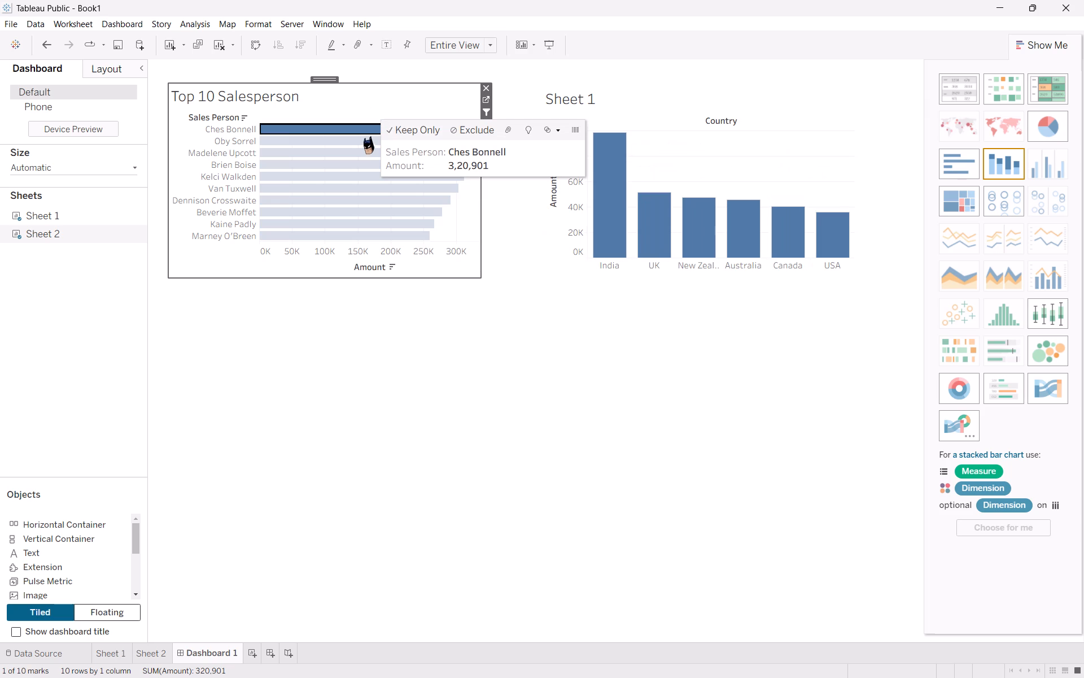
left_click(363, 141)
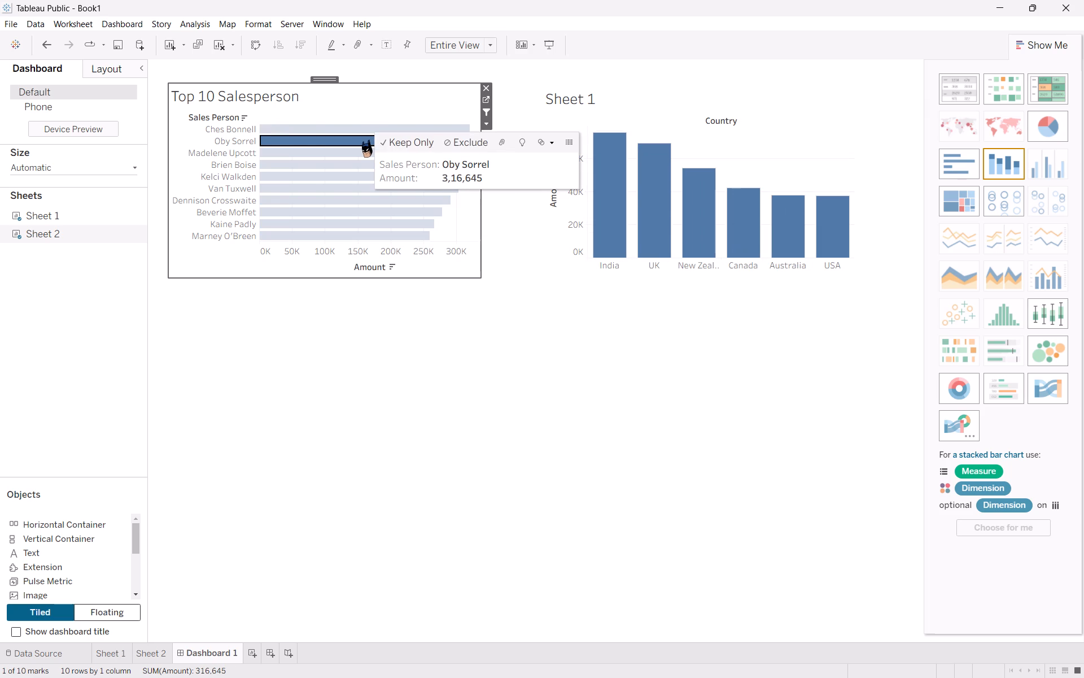
left_click(370, 334)
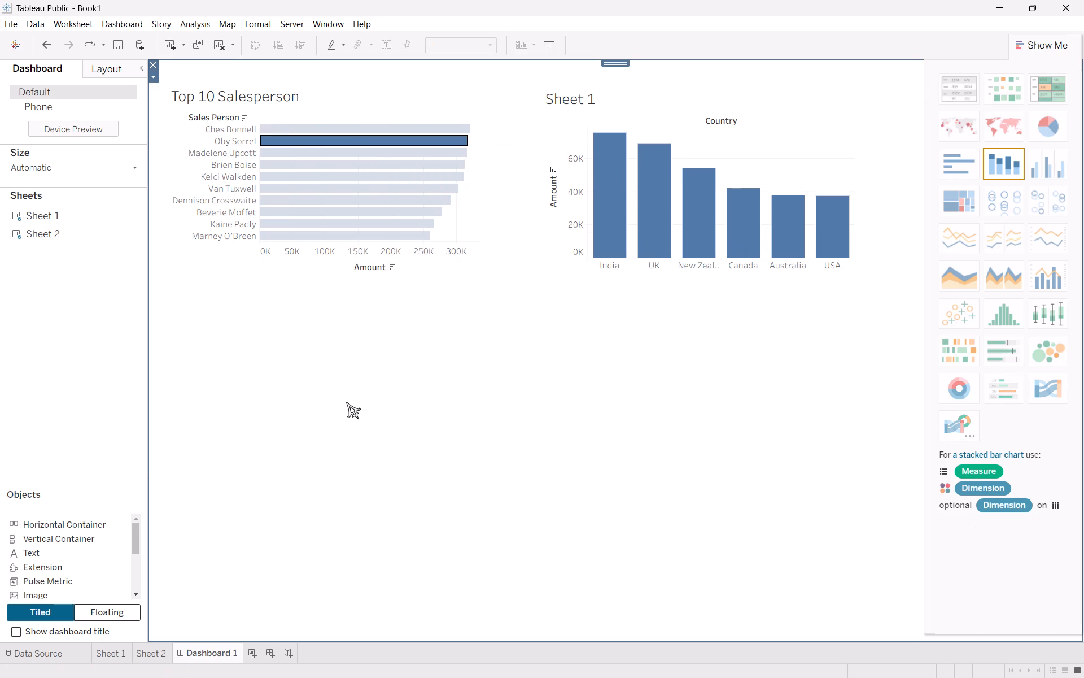
double_click(346, 402)
double_click(408, 270)
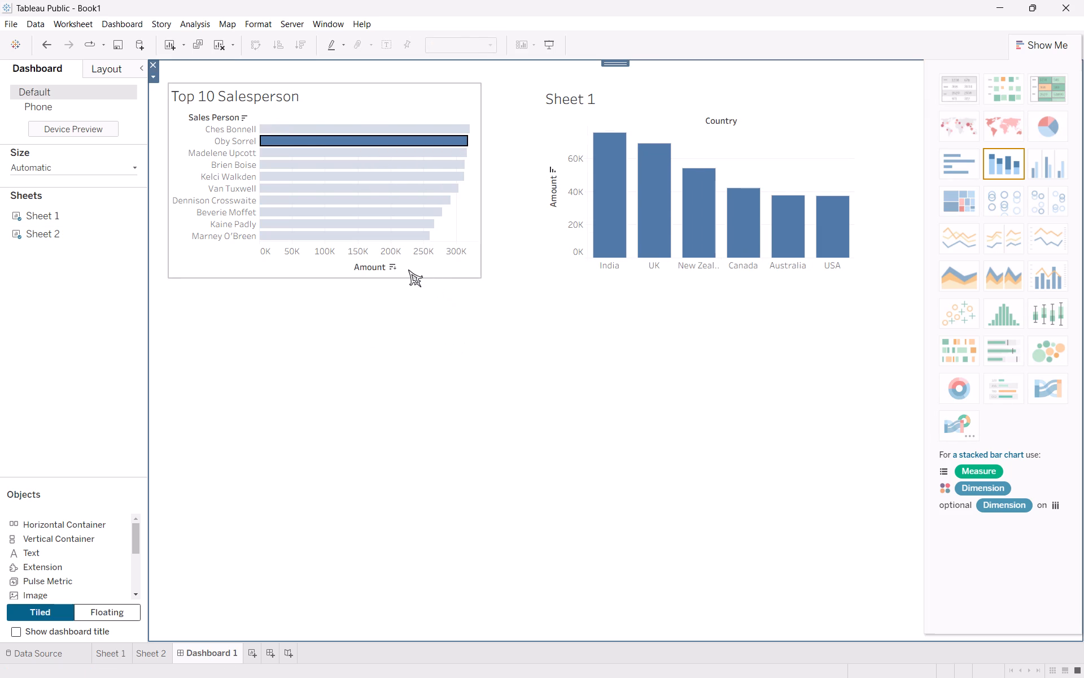
double_click(408, 270)
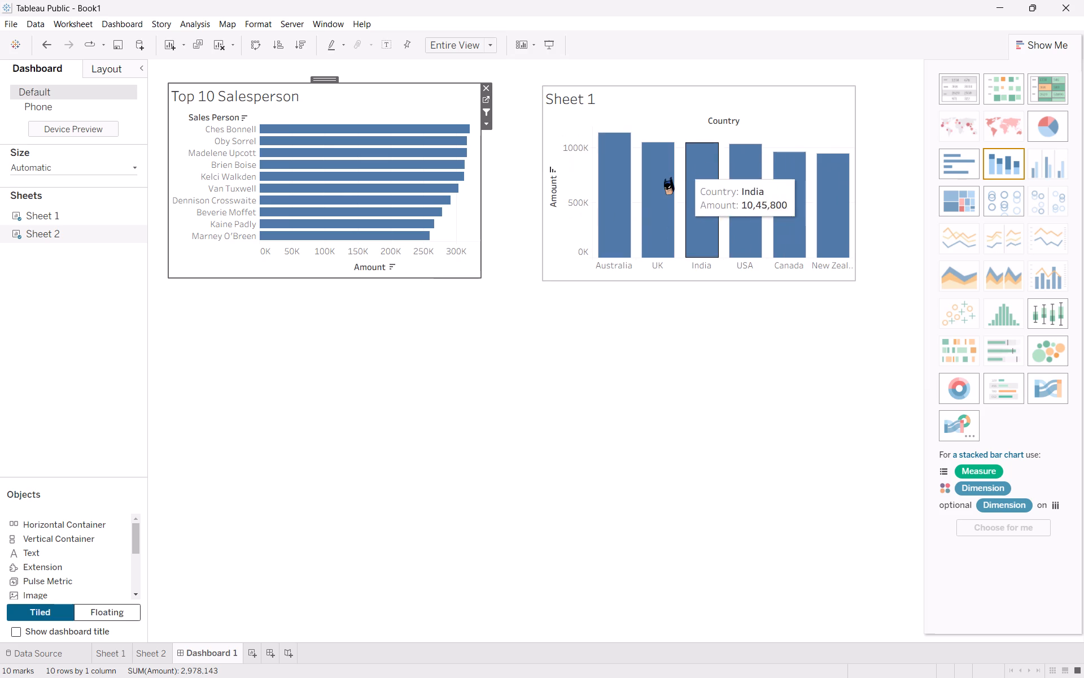
left_click(662, 178)
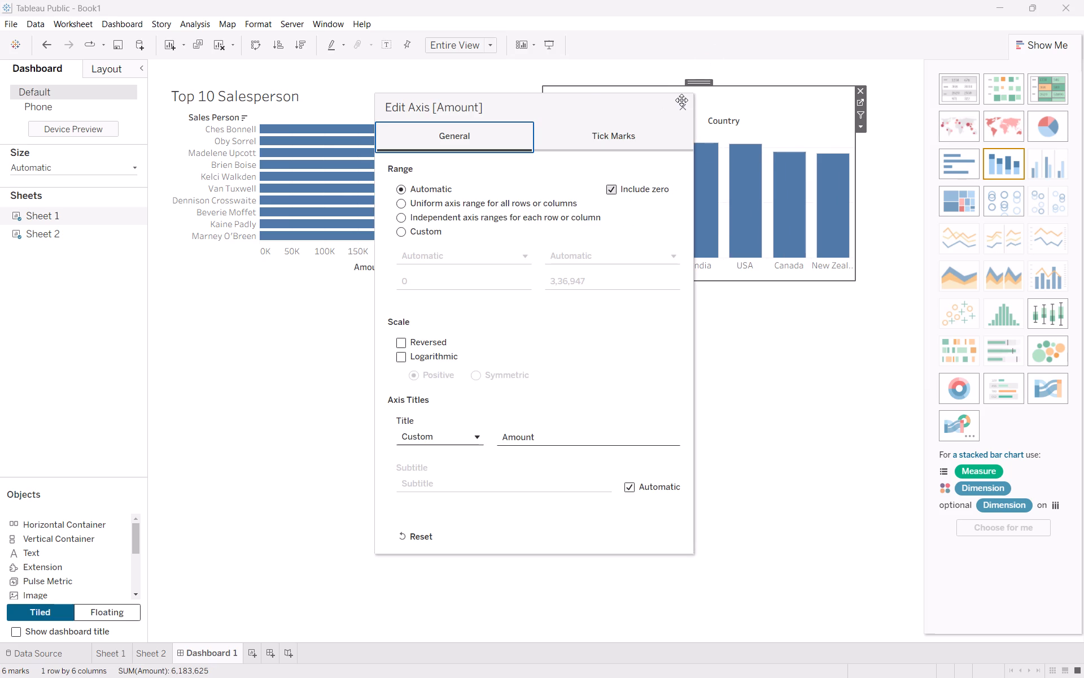
left_click(681, 101)
left_click(683, 112)
left_click(683, 106)
Select the India bar in the Sheet 1 chart to check its effect on the salesperson chart.
left_click(701, 185)
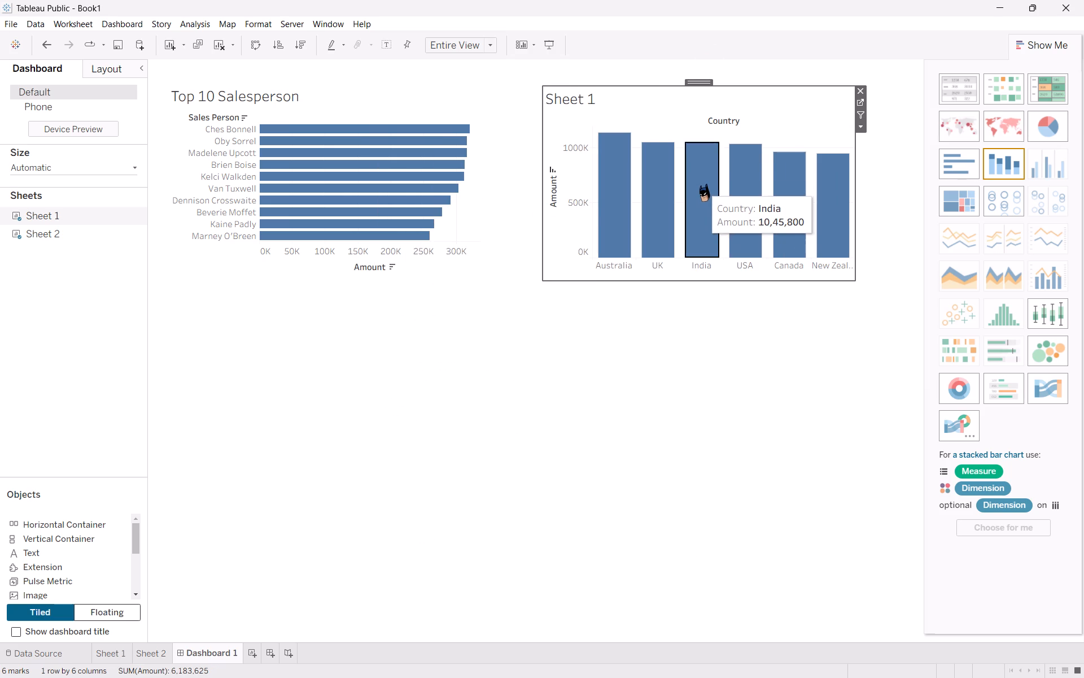
left_click(631, 364)
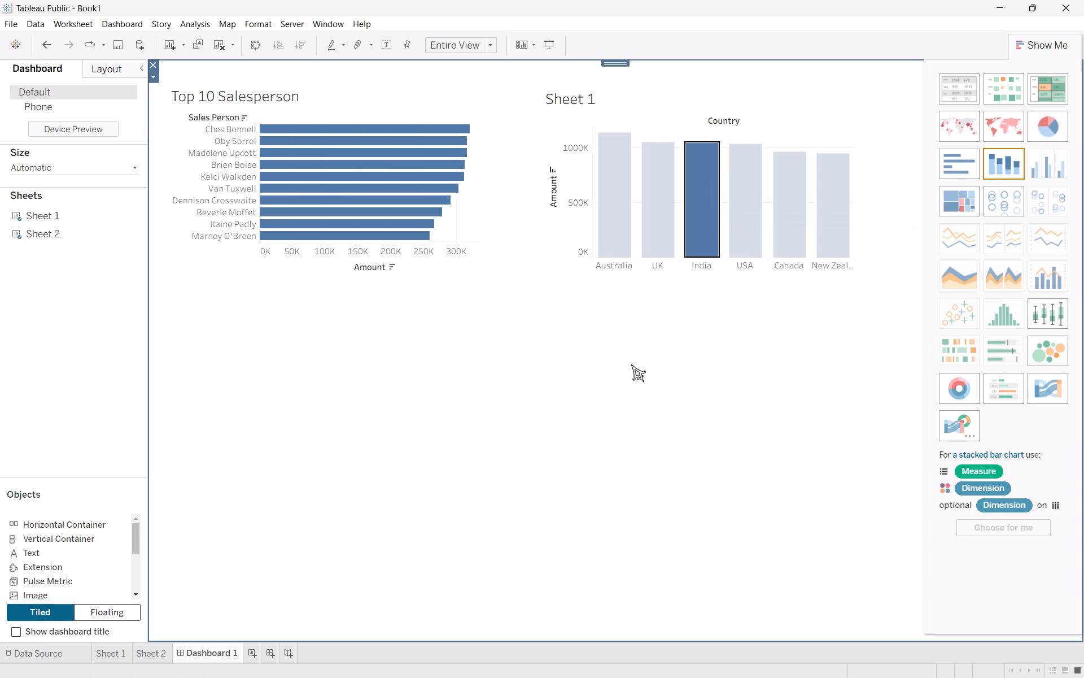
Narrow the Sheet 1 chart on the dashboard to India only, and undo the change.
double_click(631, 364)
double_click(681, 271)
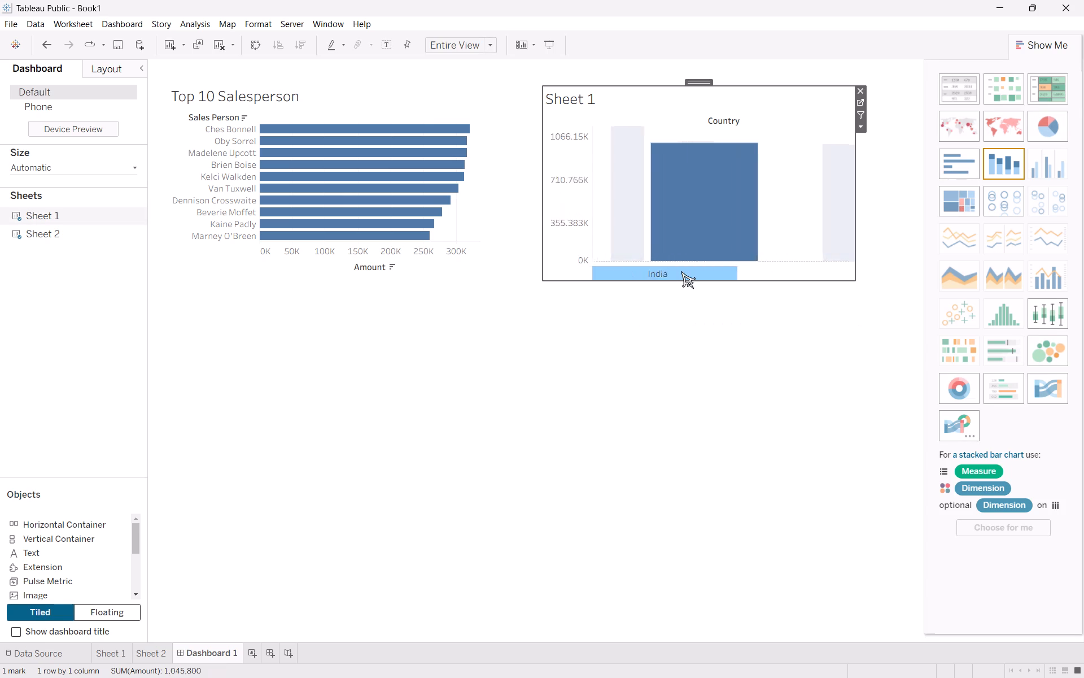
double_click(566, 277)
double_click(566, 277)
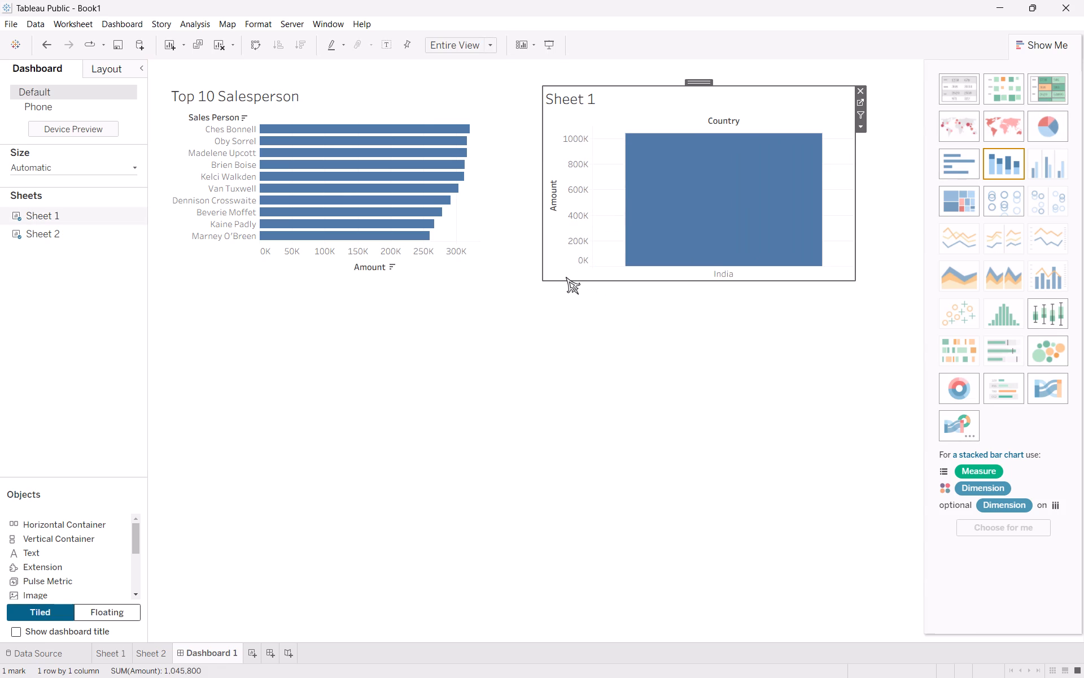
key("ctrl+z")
Select the Australia bar in the Sheet 1 chart to check its effect on the salesperson chart, and clear the selection.
left_click(614, 234)
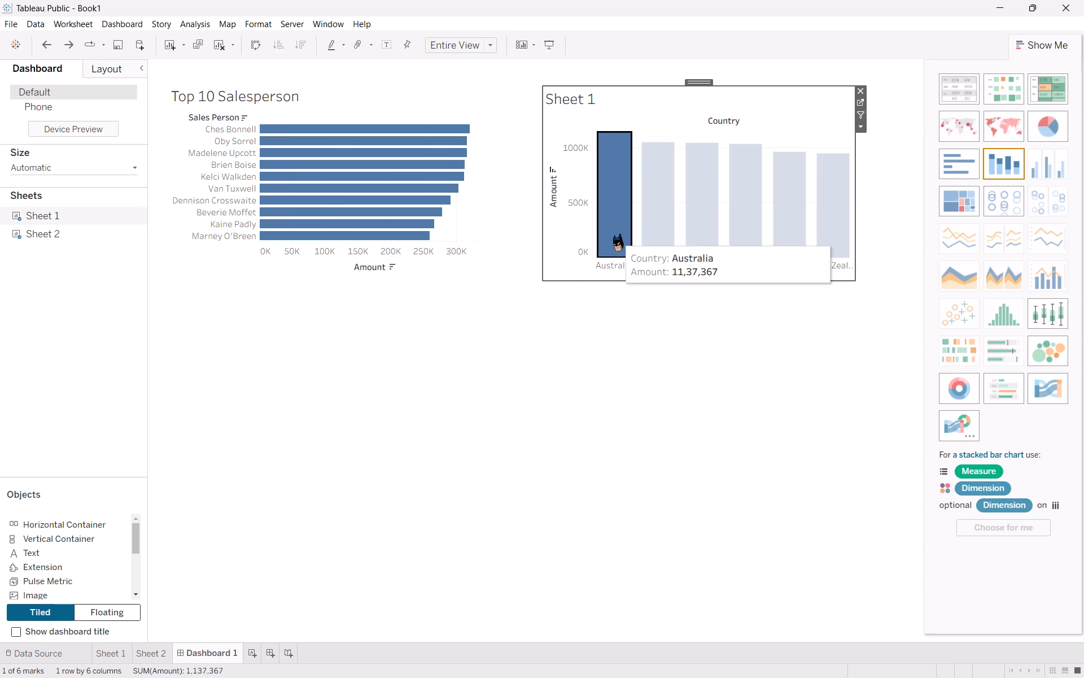
left_click(567, 273)
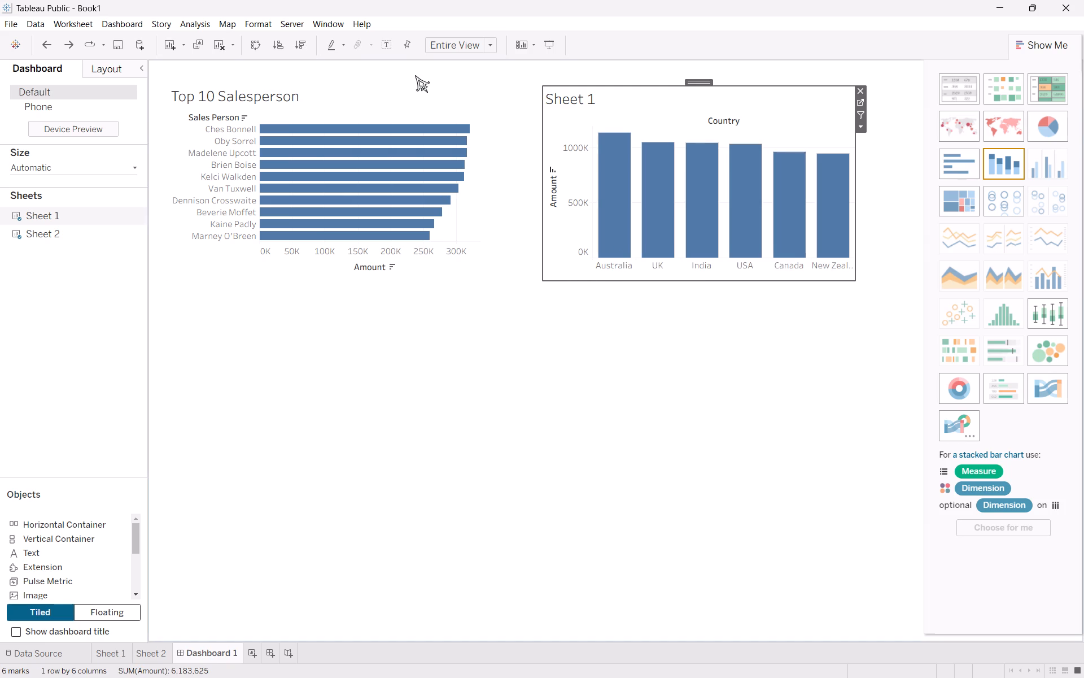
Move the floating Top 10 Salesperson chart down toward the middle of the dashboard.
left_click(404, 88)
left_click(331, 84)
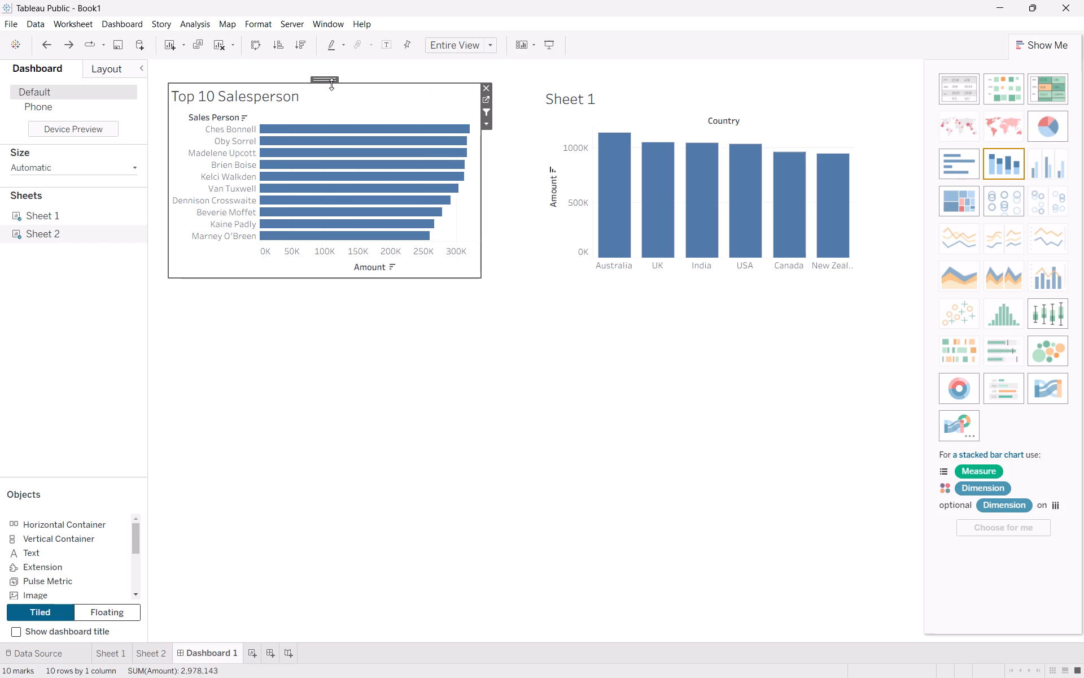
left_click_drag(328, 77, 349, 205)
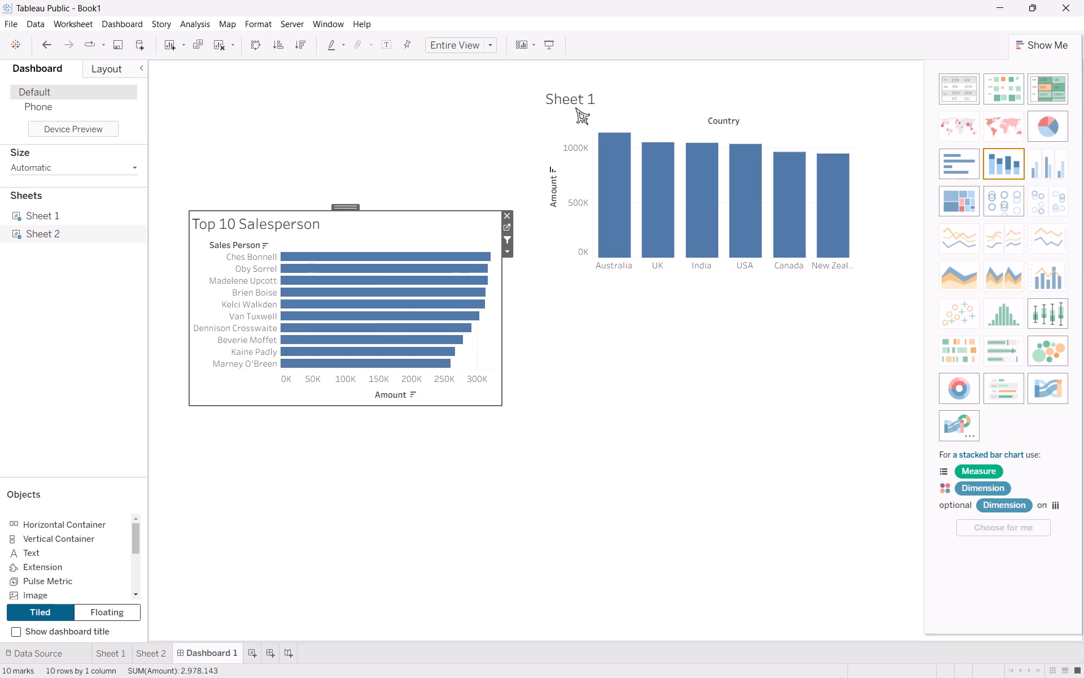
Move the floating Sheet 1 chart to the lower-left part of the dashboard, below the Top 10 Salesperson chart.
left_click(677, 101)
left_click_drag(704, 82, 632, 270)
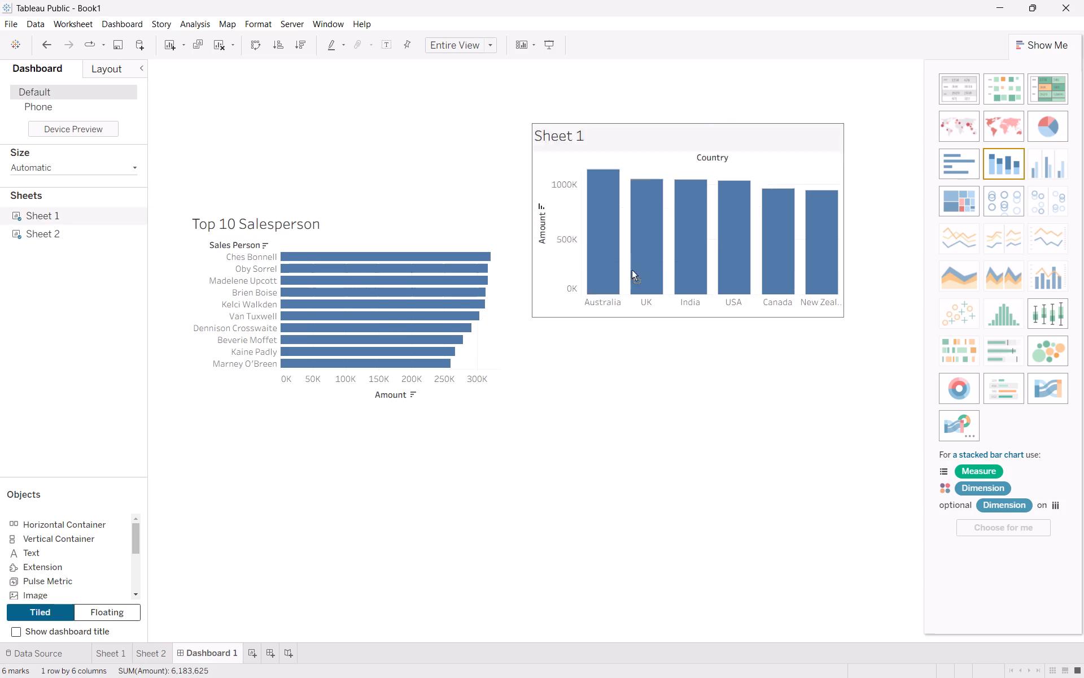
left_click_drag(632, 270, 354, 431)
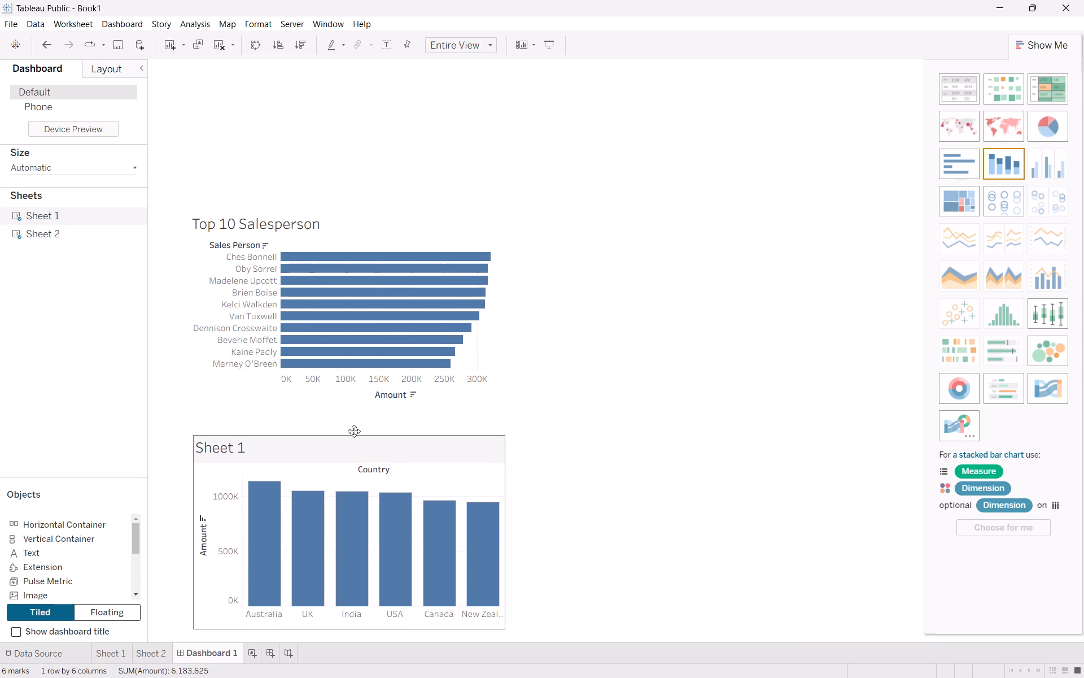
Move the Top 10 Salesperson chart to the bottom of the dashboard, beside the Sheet 1 chart on its right.
left_click(357, 222)
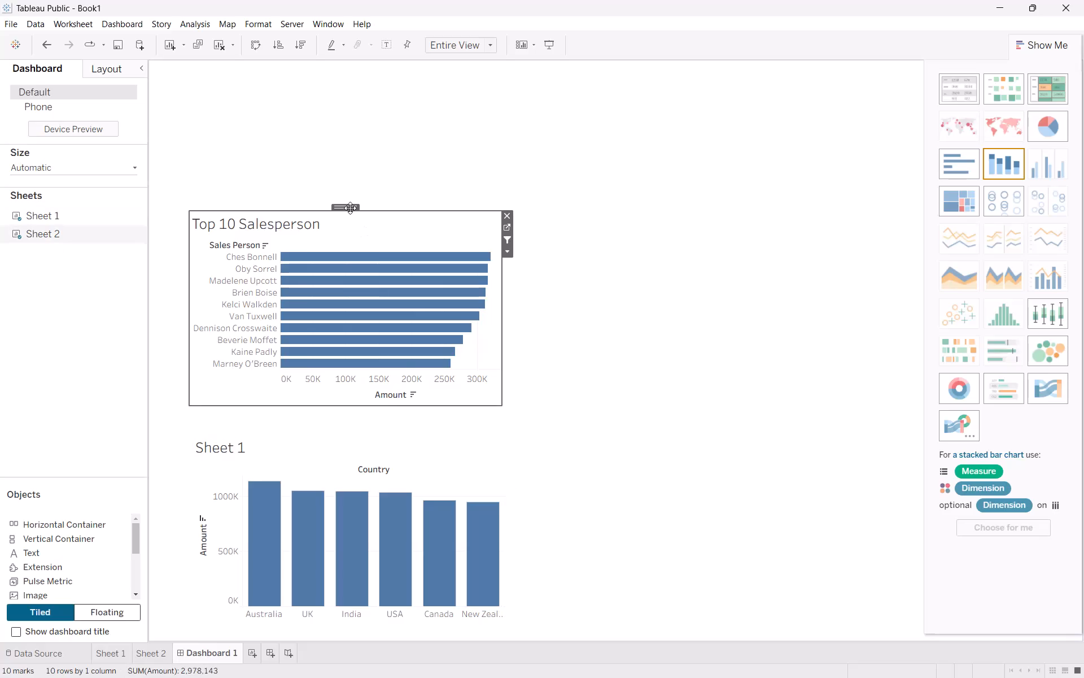
left_click_drag(350, 208, 698, 424)
left_click(366, 303)
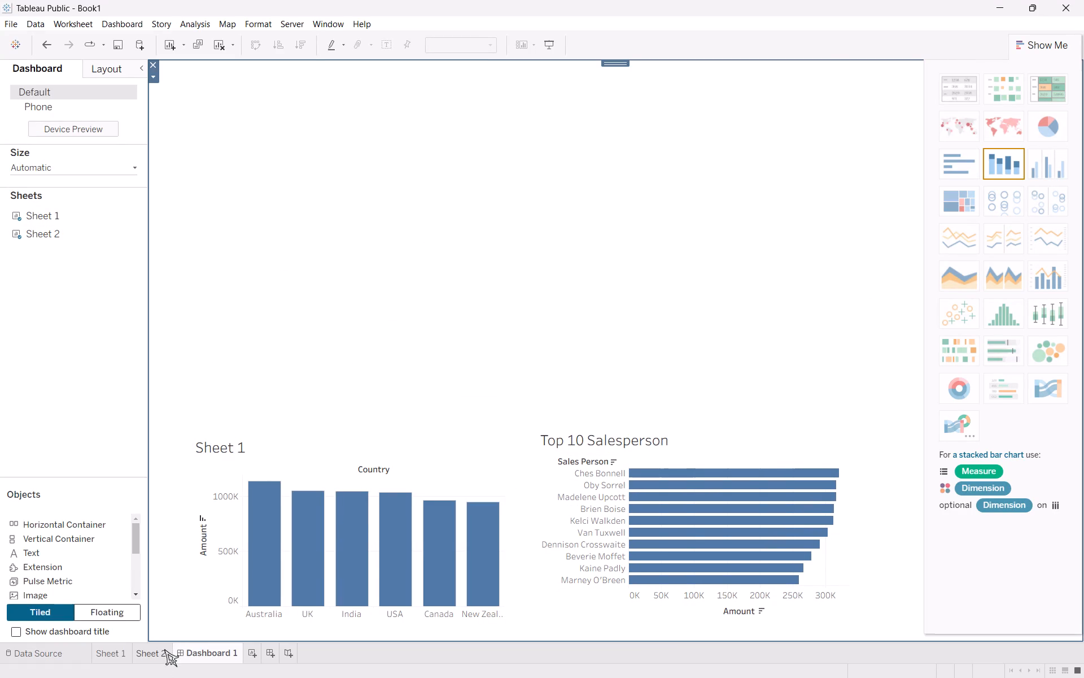
Add a new worksheet to the workbook after Dashboard 1.
right_click(250, 651)
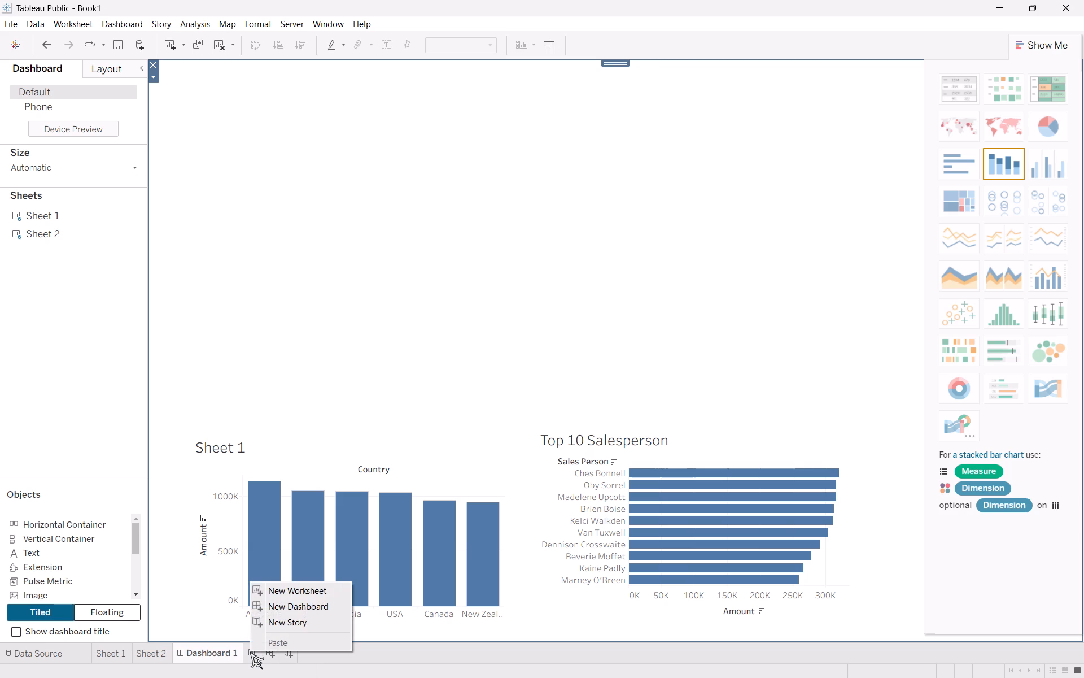
left_click(250, 651)
left_click(250, 651)
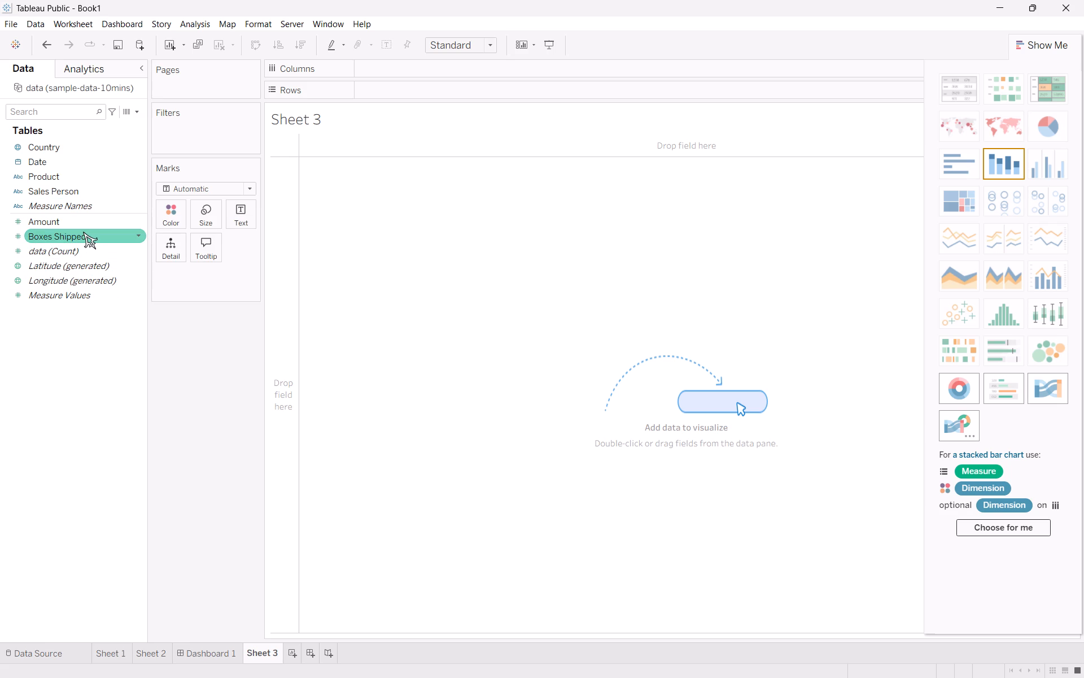
Place Boxes Shipped on Rows and Amount on Columns in the new worksheet.
left_click_drag(83, 232, 204, 231)
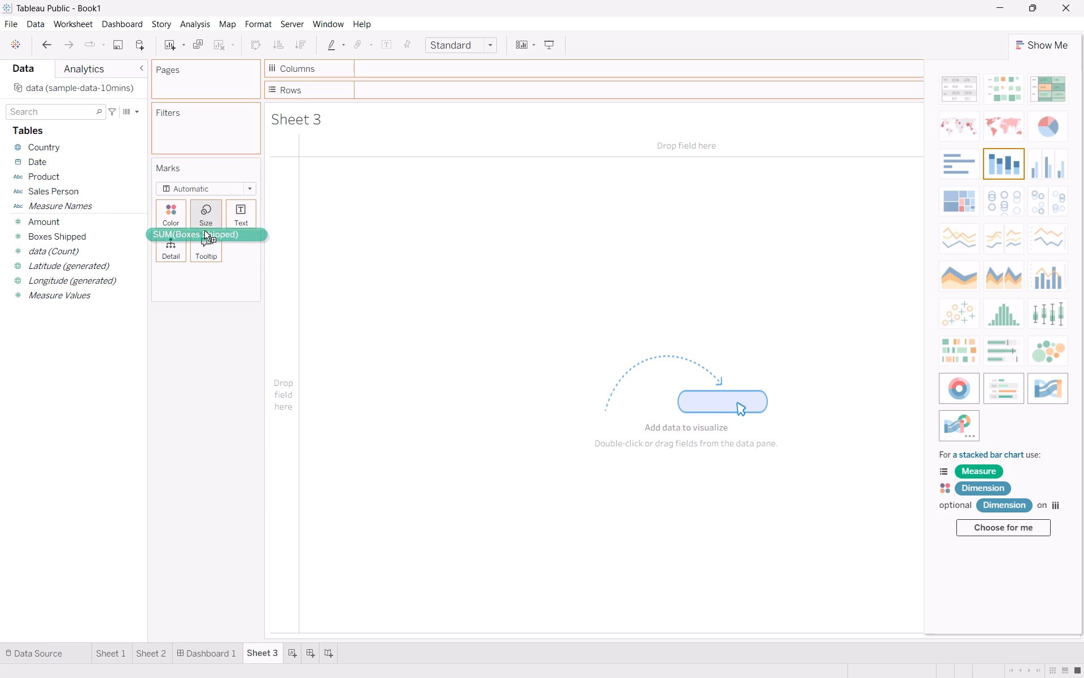
left_click_drag(204, 231, 414, 103)
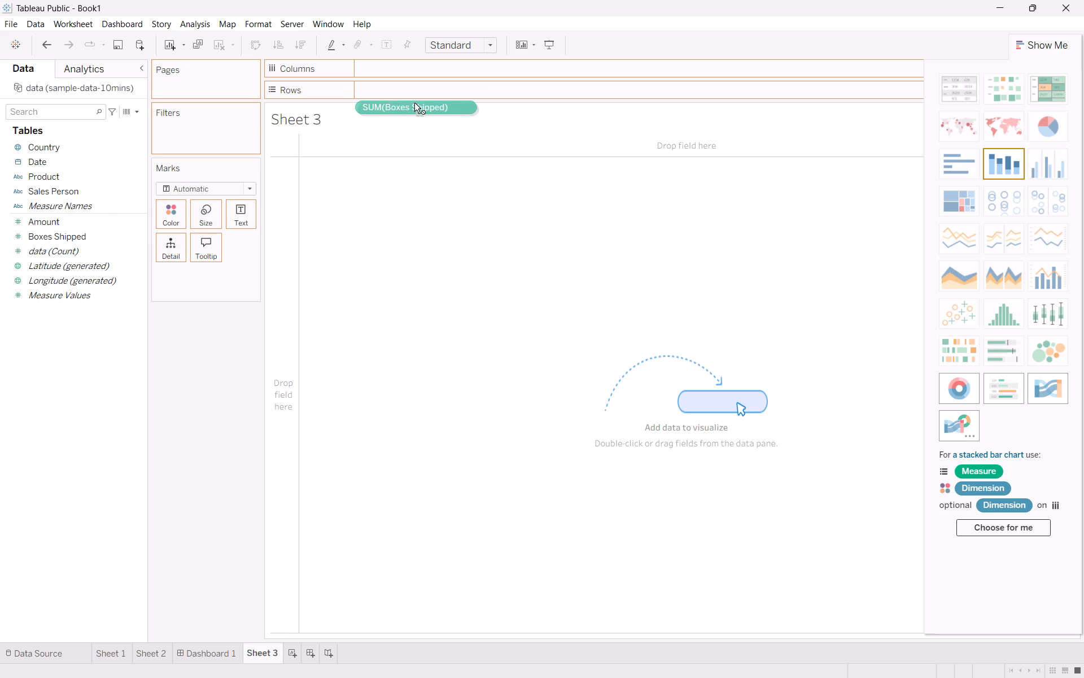
left_click_drag(414, 103, 423, 86)
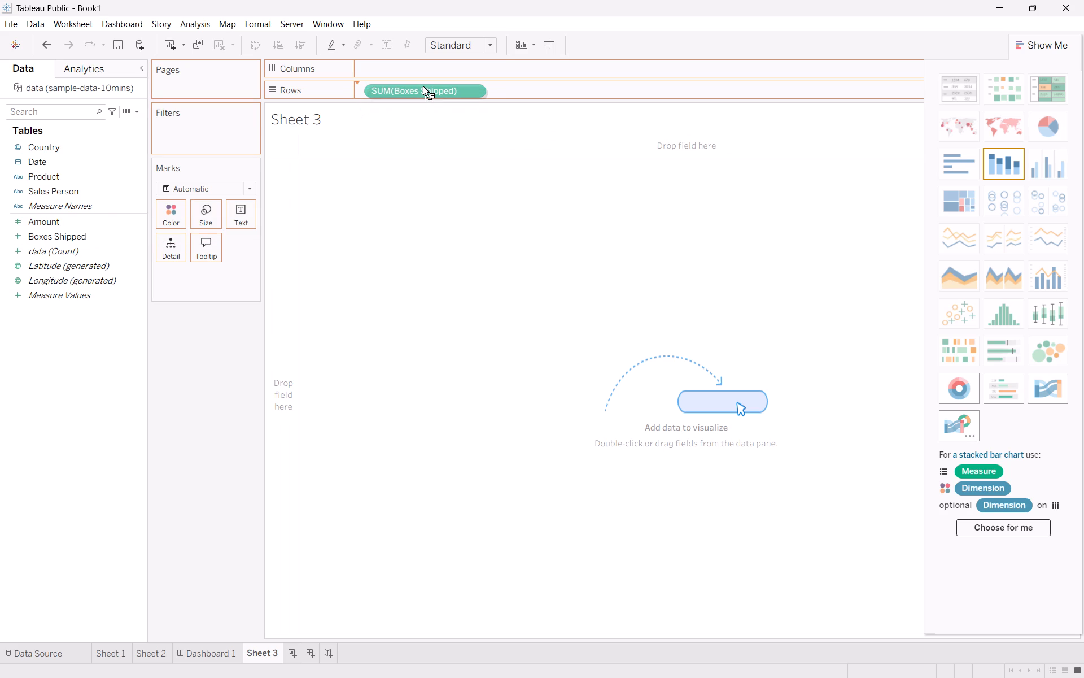
left_click_drag(423, 86, 346, 151)
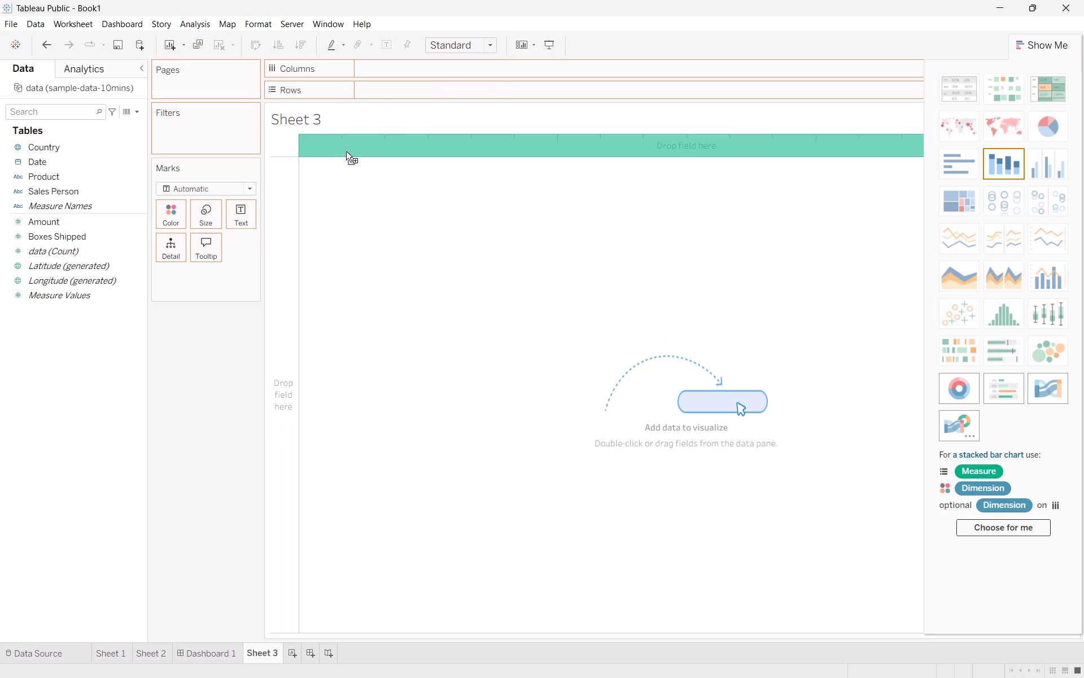
left_click_drag(346, 151, 281, 188)
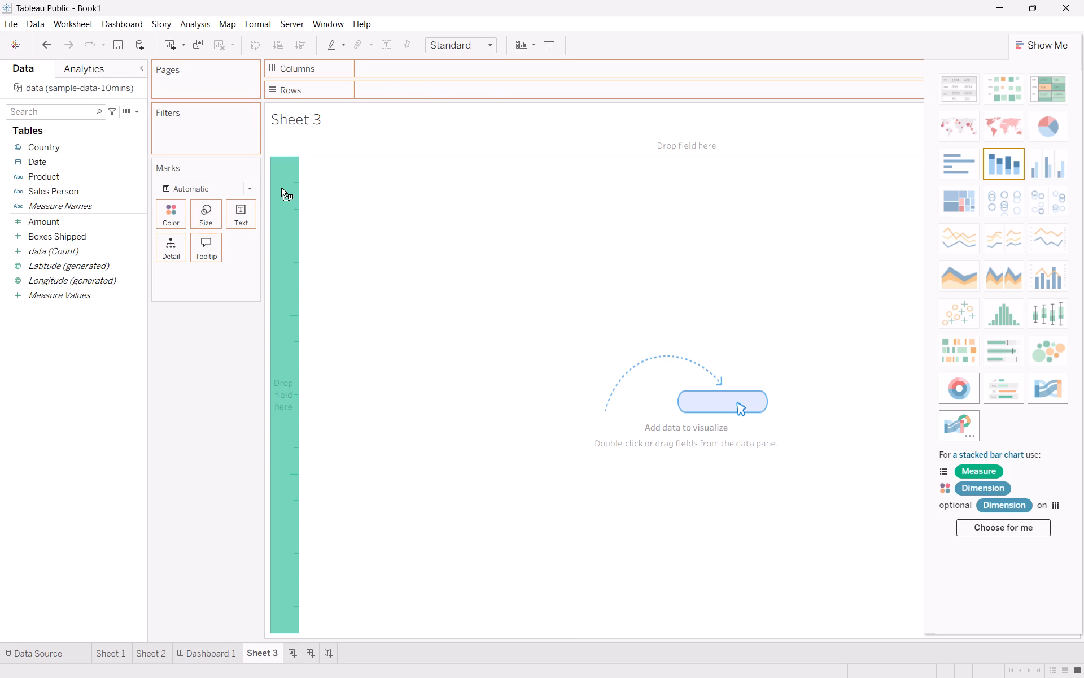
left_click_drag(281, 188, 283, 188)
left_click_drag(283, 188, 406, 81)
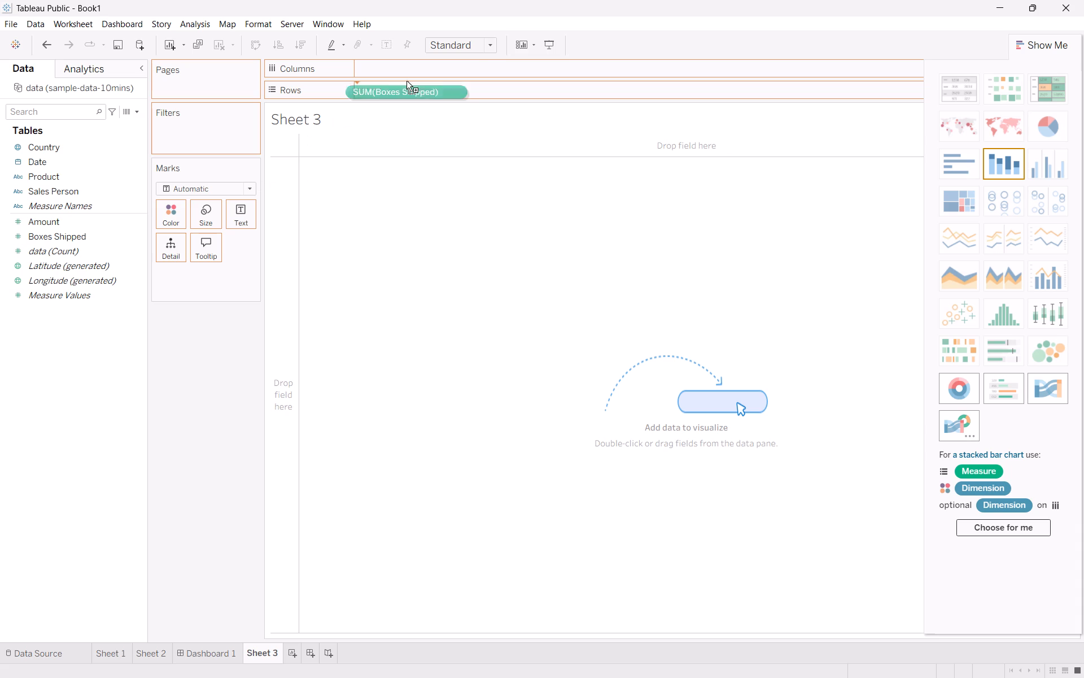
left_click_drag(406, 81, 411, 89)
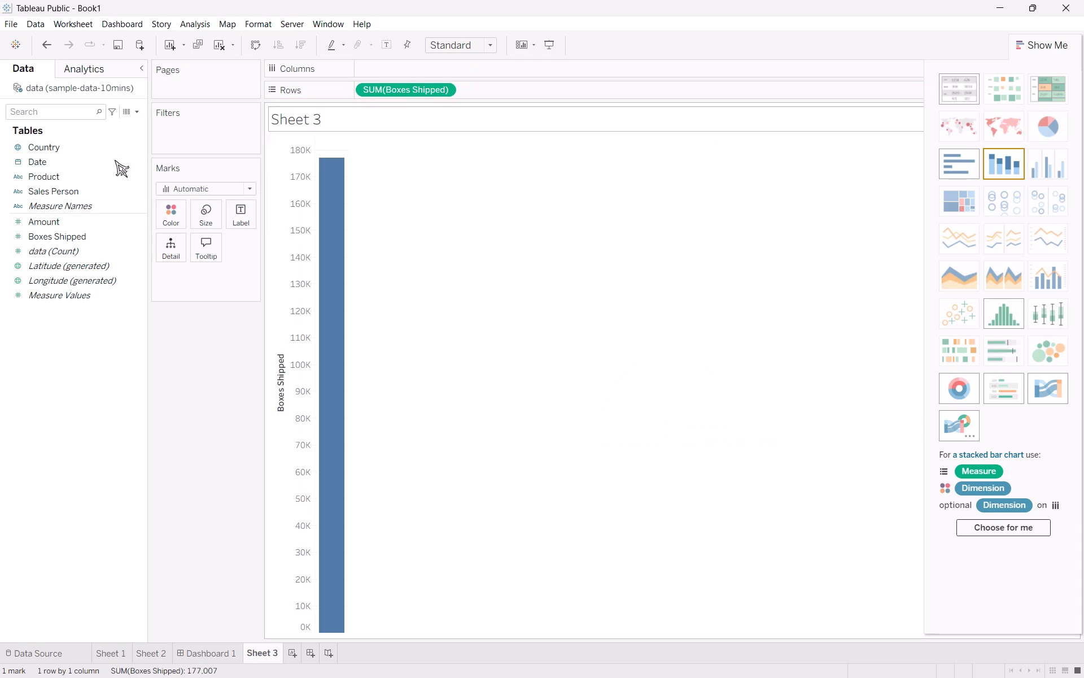
left_click_drag(59, 217, 390, 67)
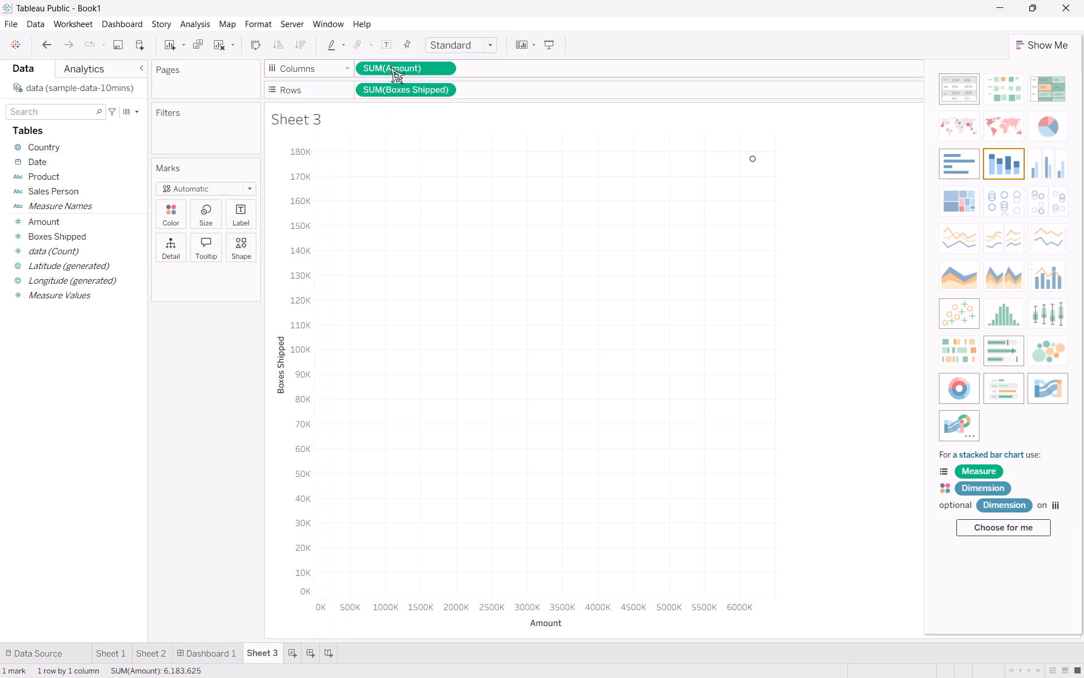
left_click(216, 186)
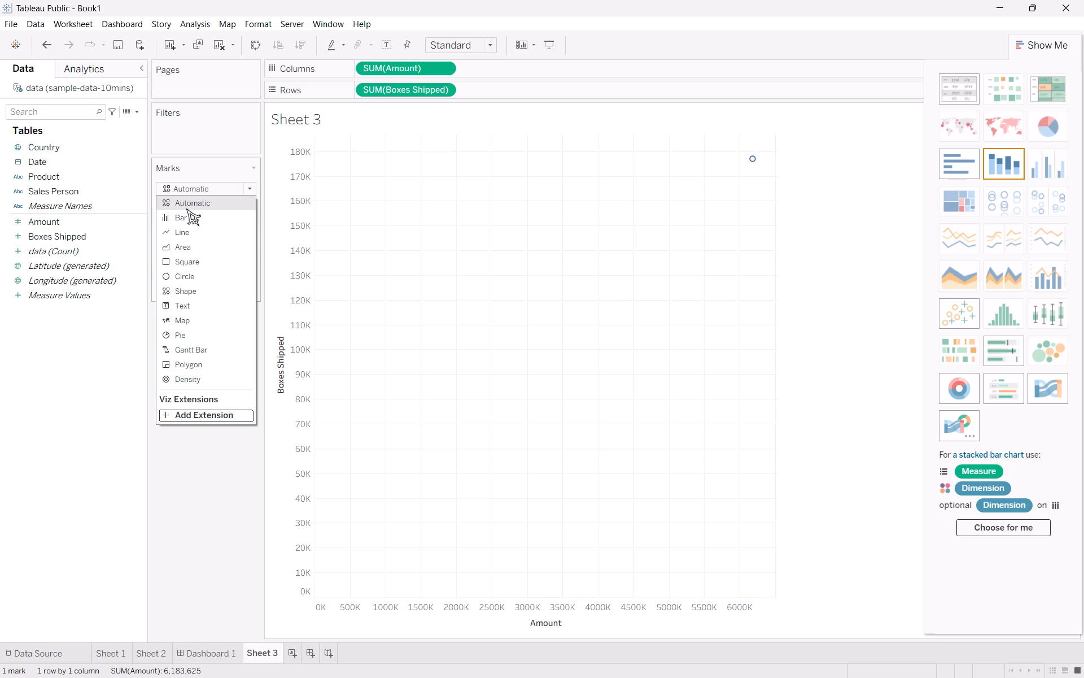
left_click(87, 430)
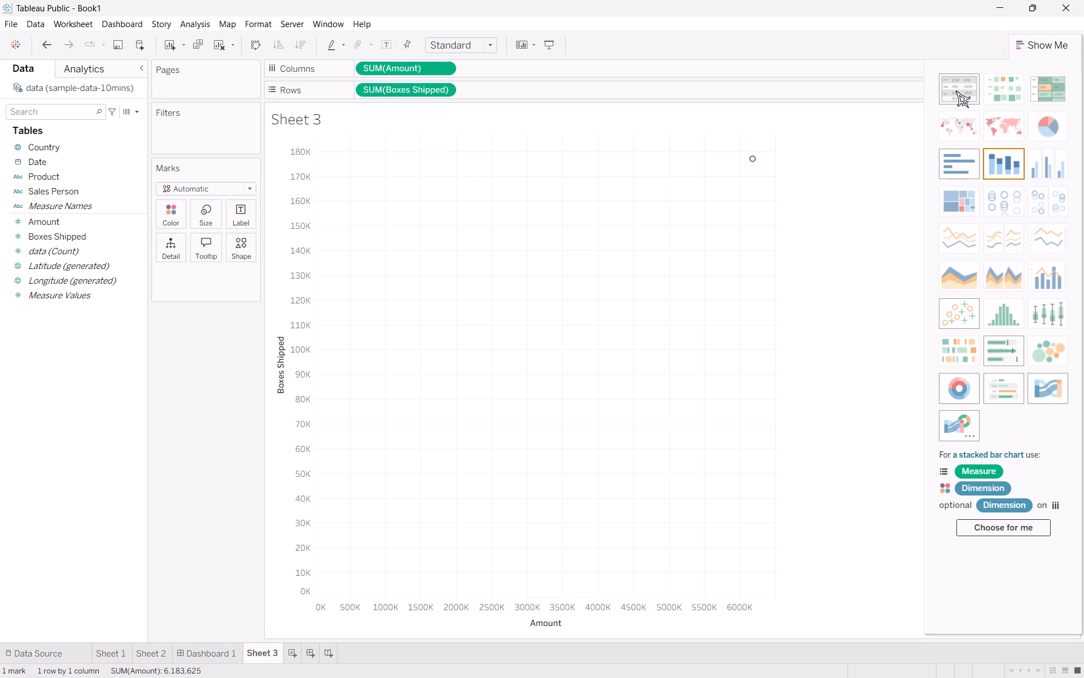
Convert the Amount and Boxes Shipped view on the new worksheet into a text table.
left_click(956, 90)
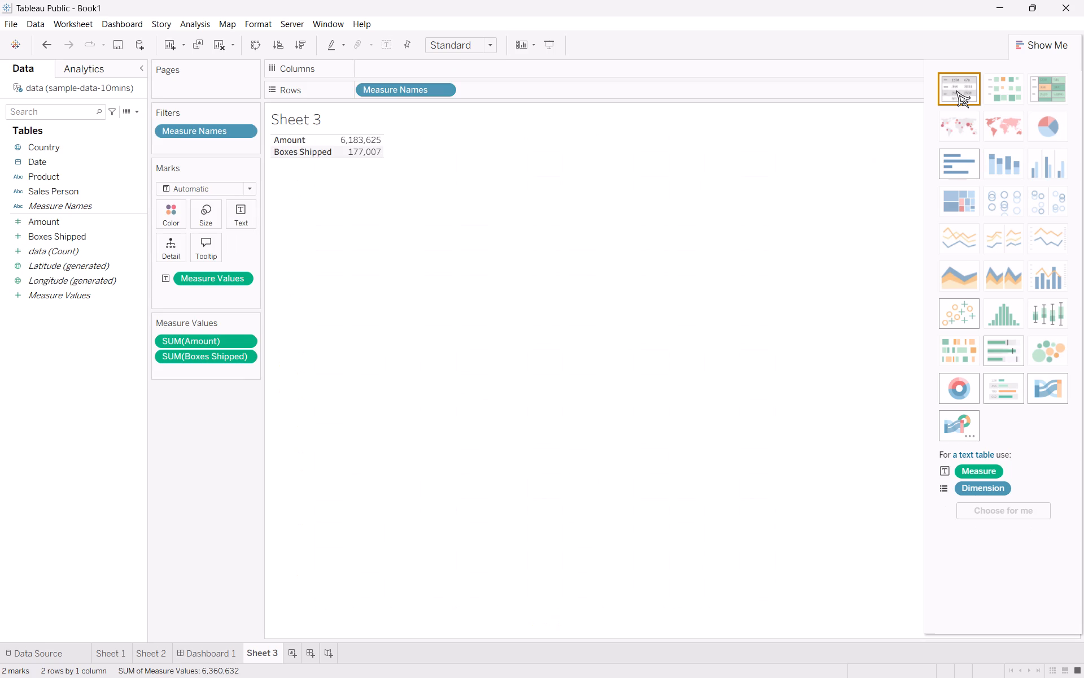
left_click(956, 90)
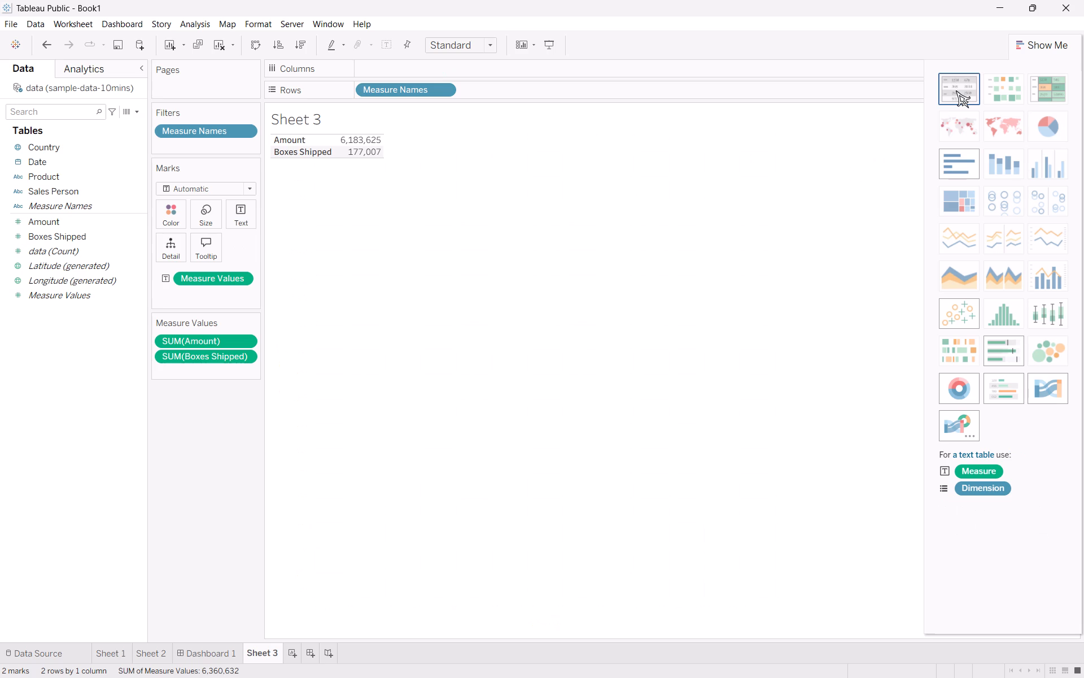
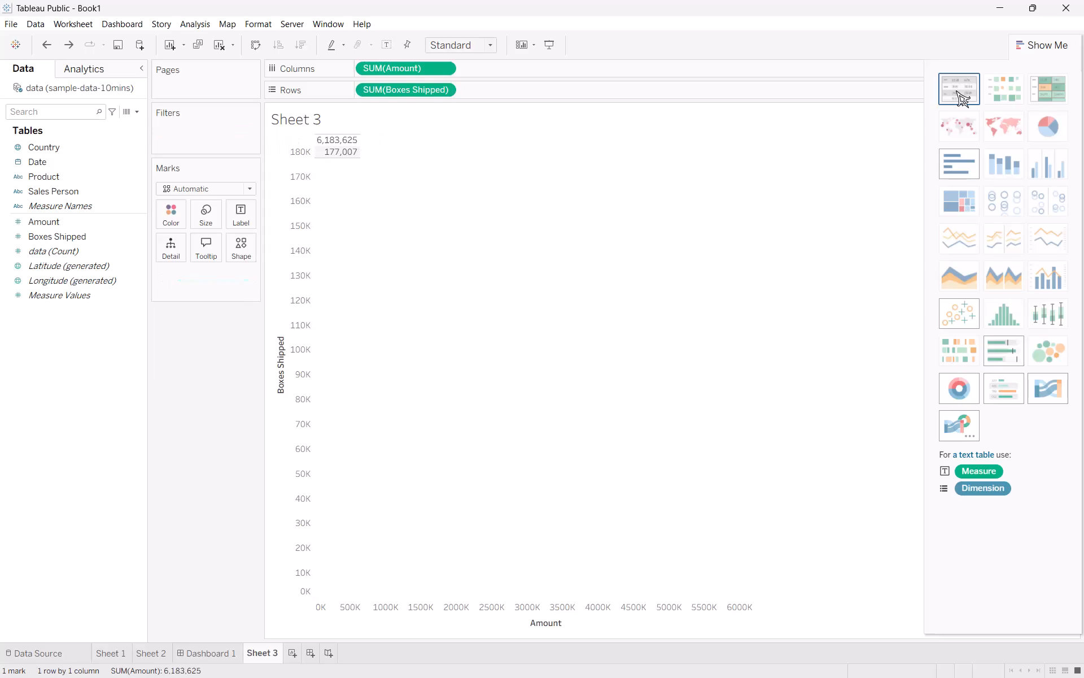
Undo the text table conversion and the field placement so that Sheet 3 is empty again.
key("ctrl+z")
key("ctrl+z")
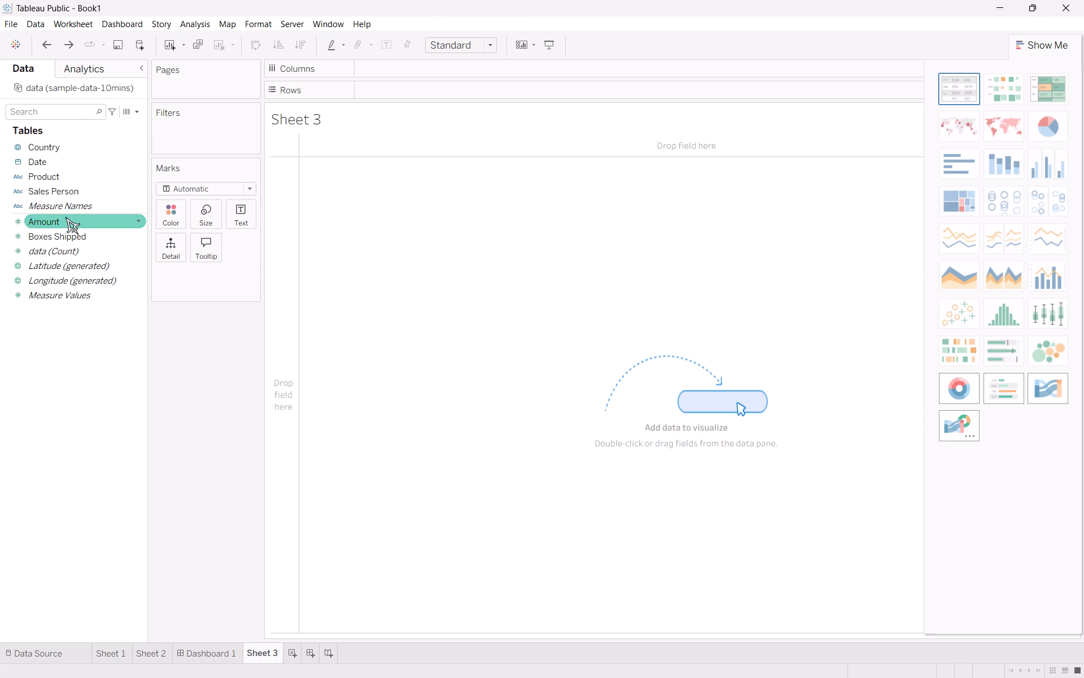
Place Boxes Shipped on Columns and Amount on Rows in Sheet 3.
left_click_drag(62, 232, 392, 60)
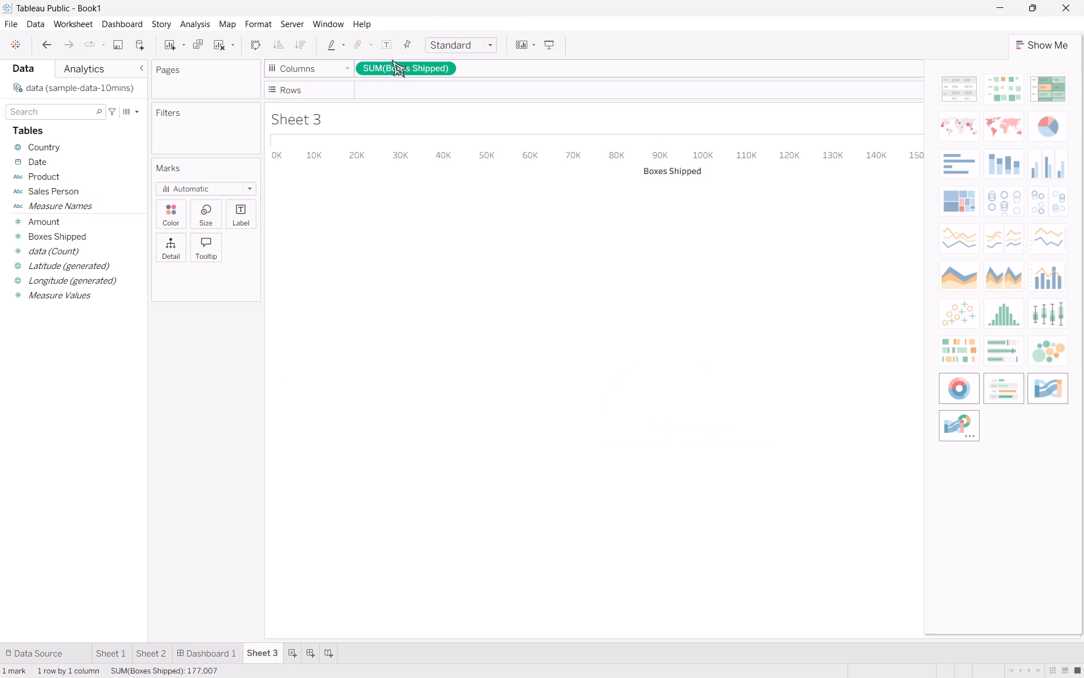
left_click_drag(71, 215, 403, 82)
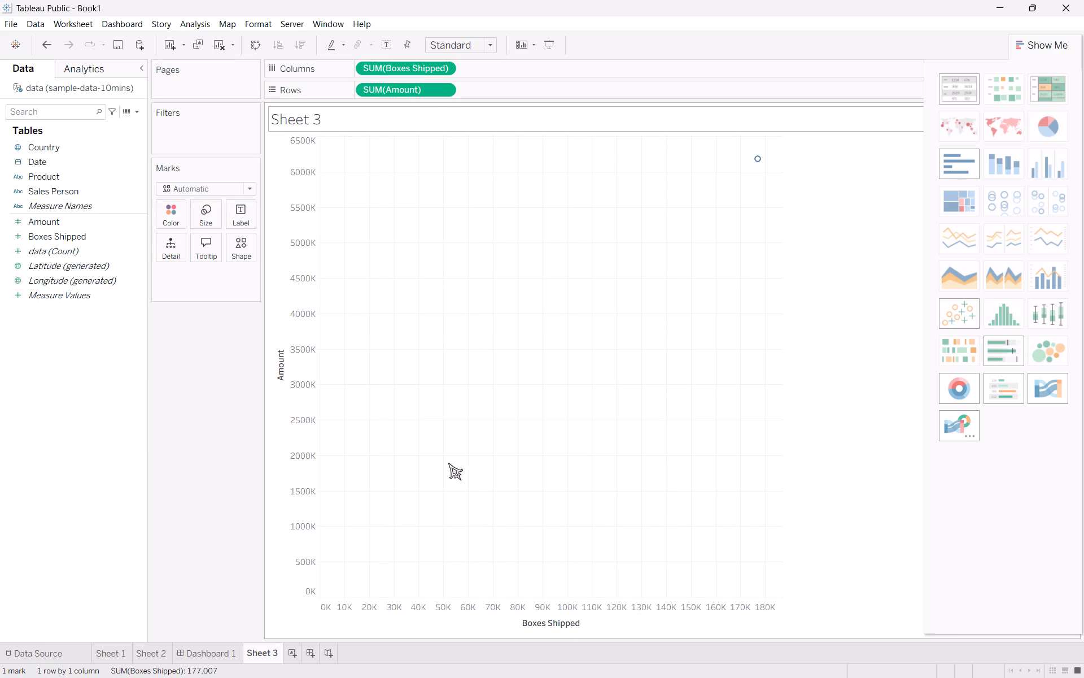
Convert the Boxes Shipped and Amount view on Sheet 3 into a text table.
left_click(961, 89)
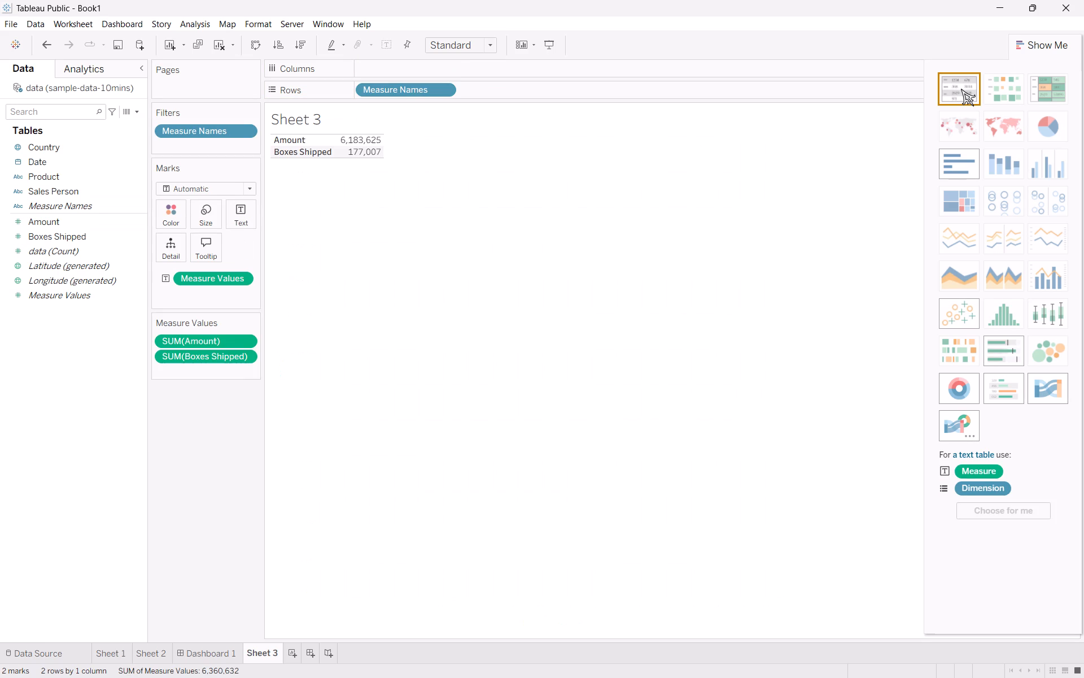
Change the Sheet 3 view to a horizontal bar chart of Amount and Boxes Shipped.
left_click(973, 173)
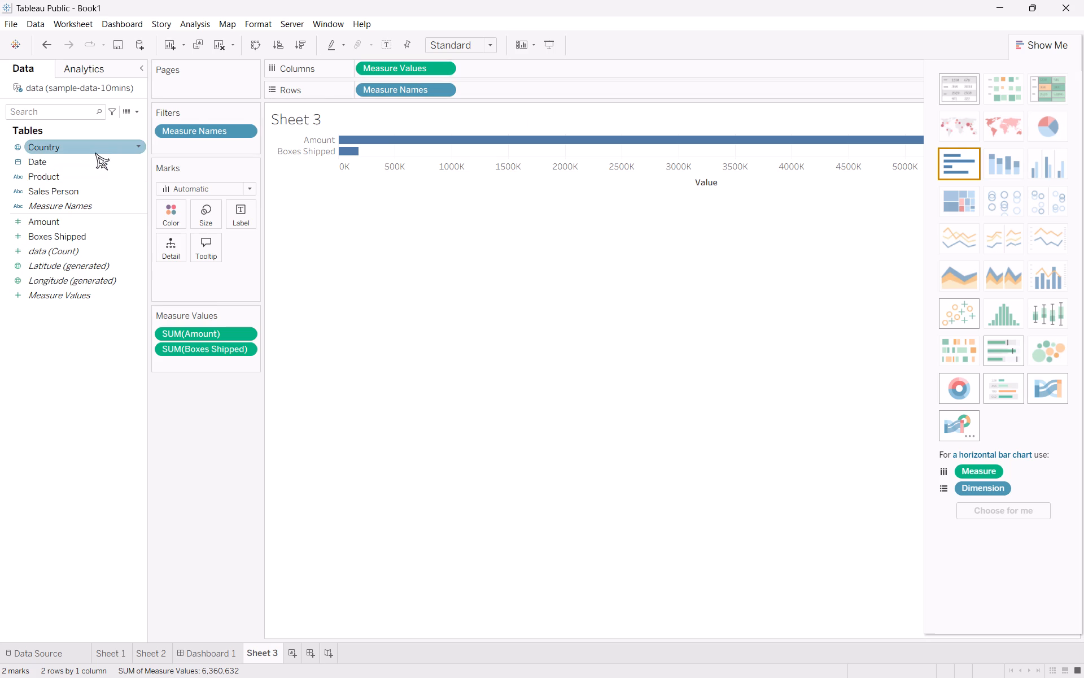
Add Country to Rows ahead of Measure Names to split the Amount and Boxes Shipped bars by country.
left_click_drag(95, 153, 513, 73)
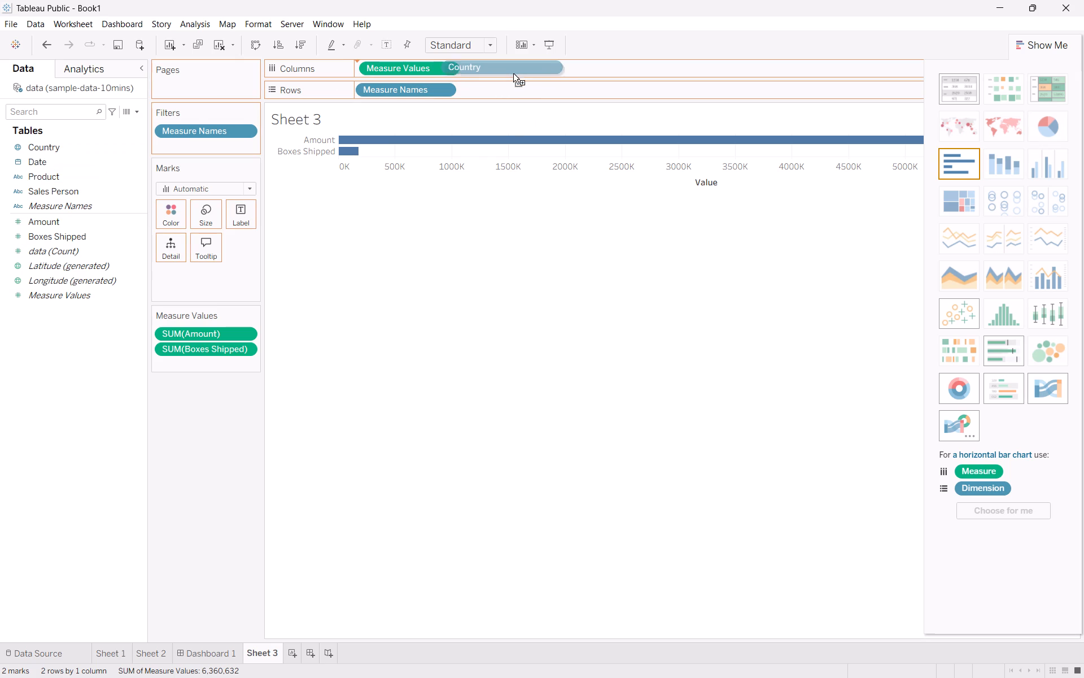
left_click_drag(513, 73, 519, 79)
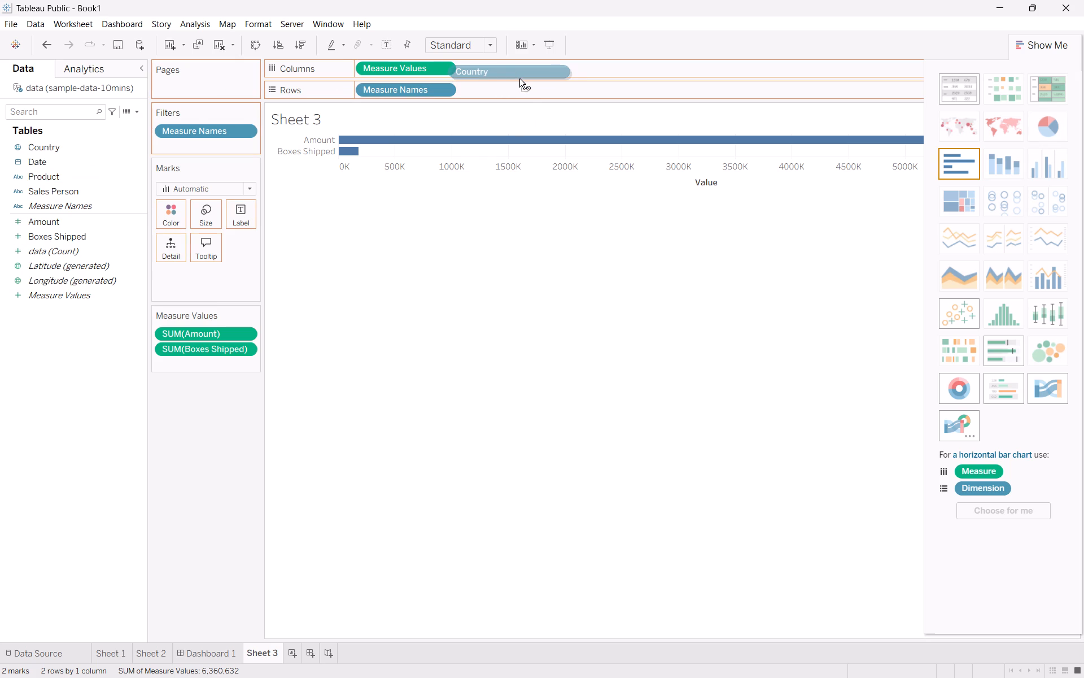
left_click_drag(519, 79, 521, 98)
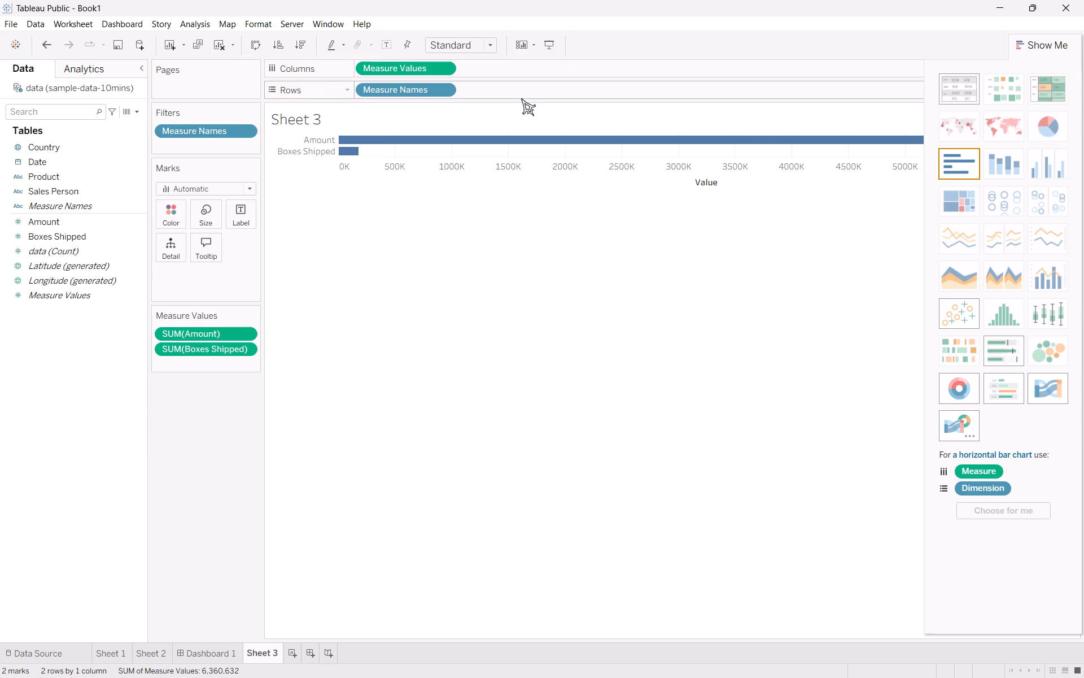
left_click_drag(83, 153, 521, 96)
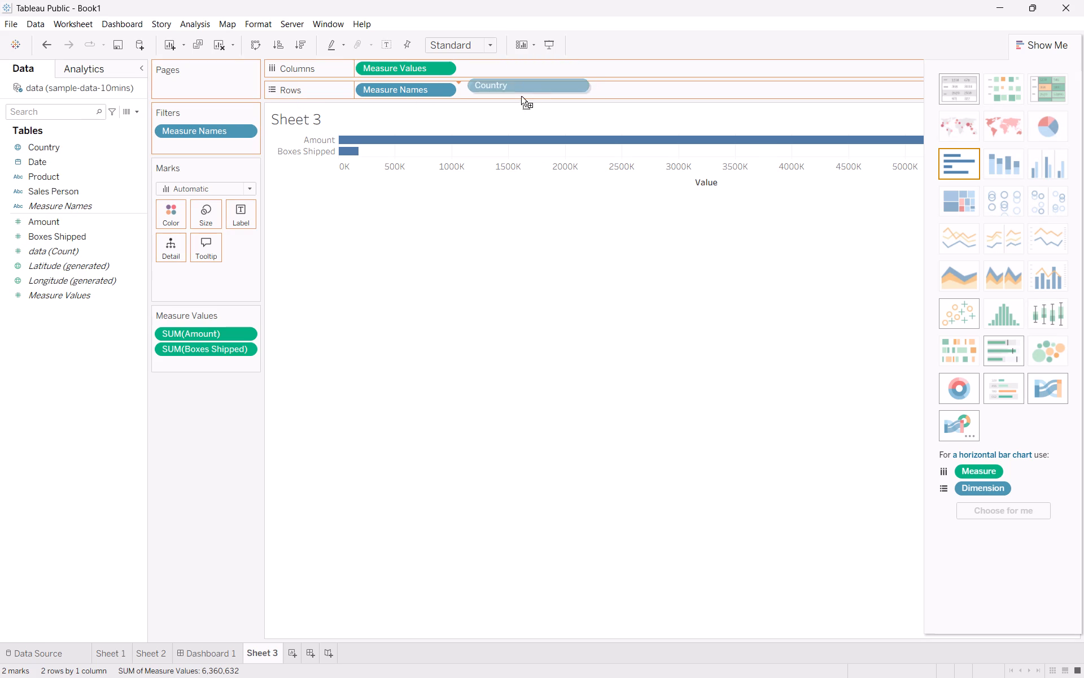
left_click_drag(521, 96, 518, 98)
left_click_drag(59, 148, 412, 104)
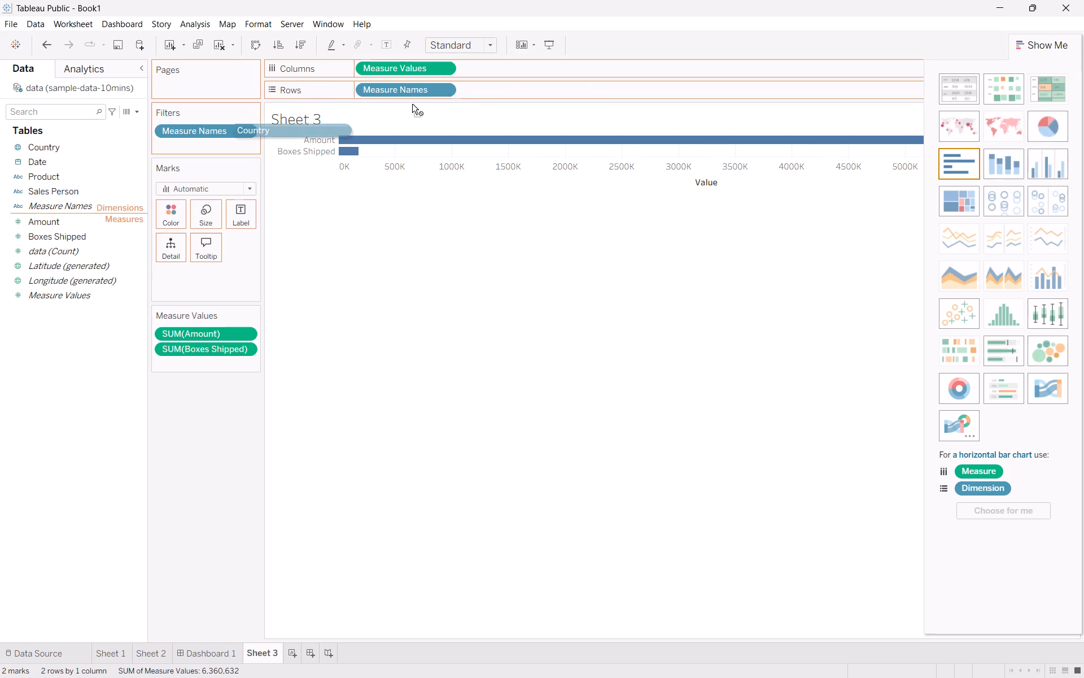
left_click_drag(412, 104, 374, 92)
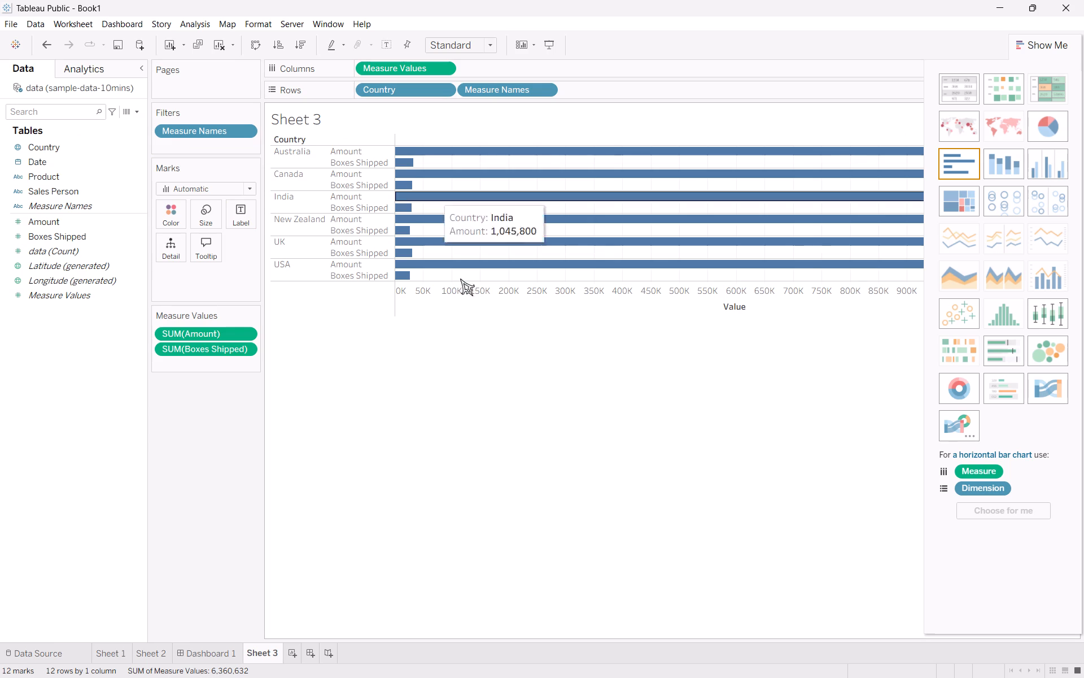
scroll(471, 360, "left", 2)
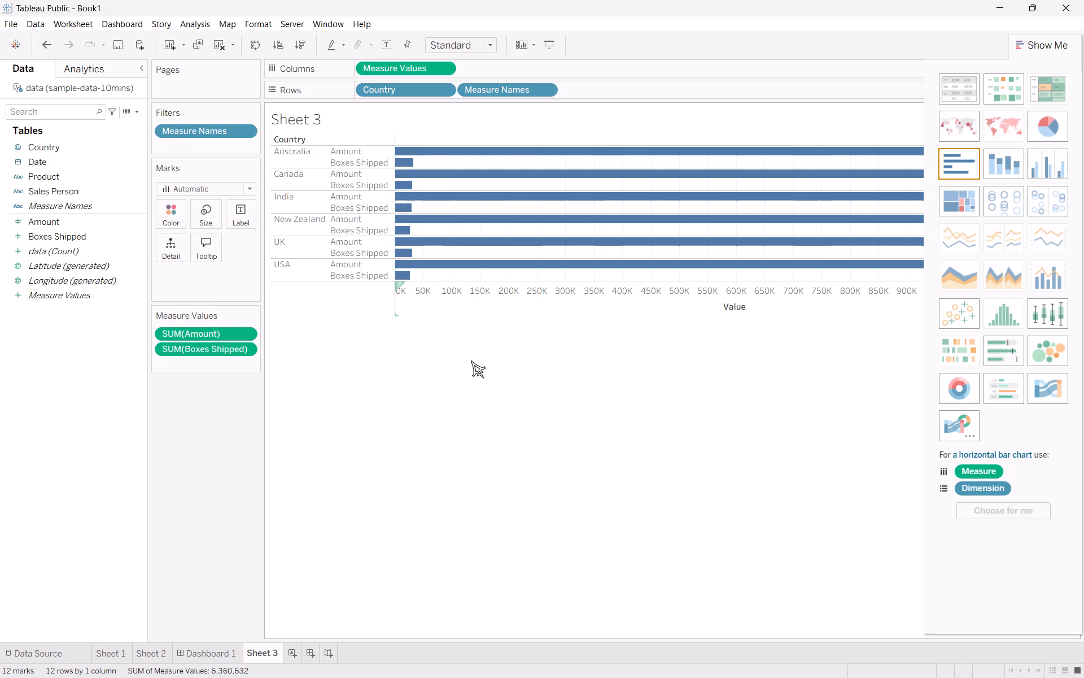
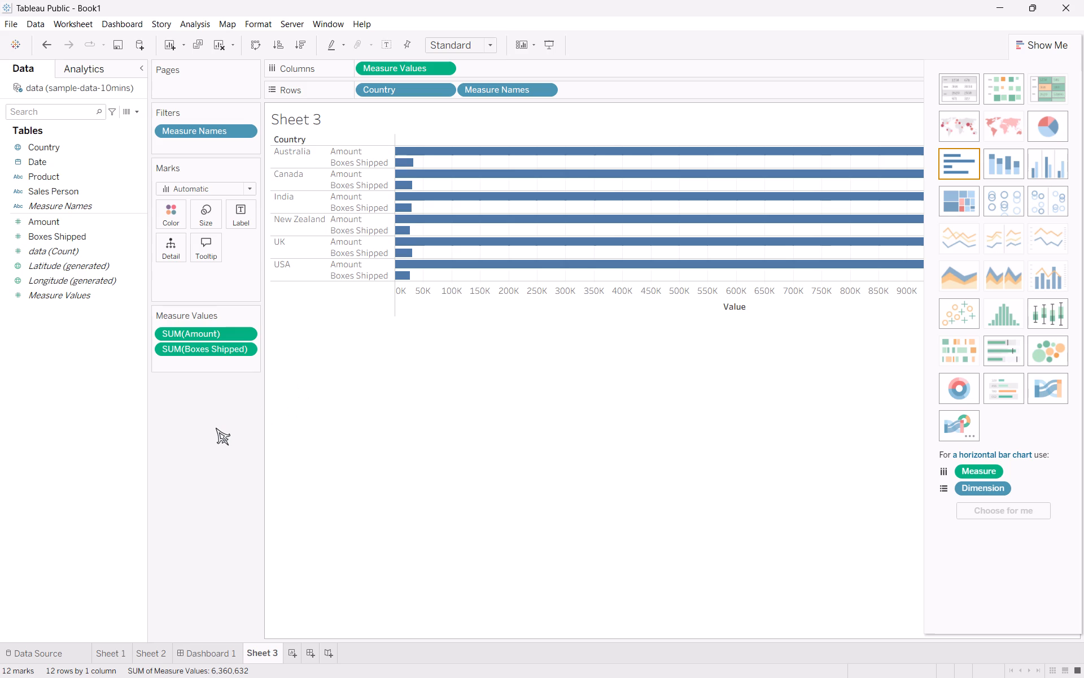
Undo the Sheet 3 changes step by step until the sheet is empty.
key("ctrl+z")
key("ctrl+z")
key("ctrl+z")
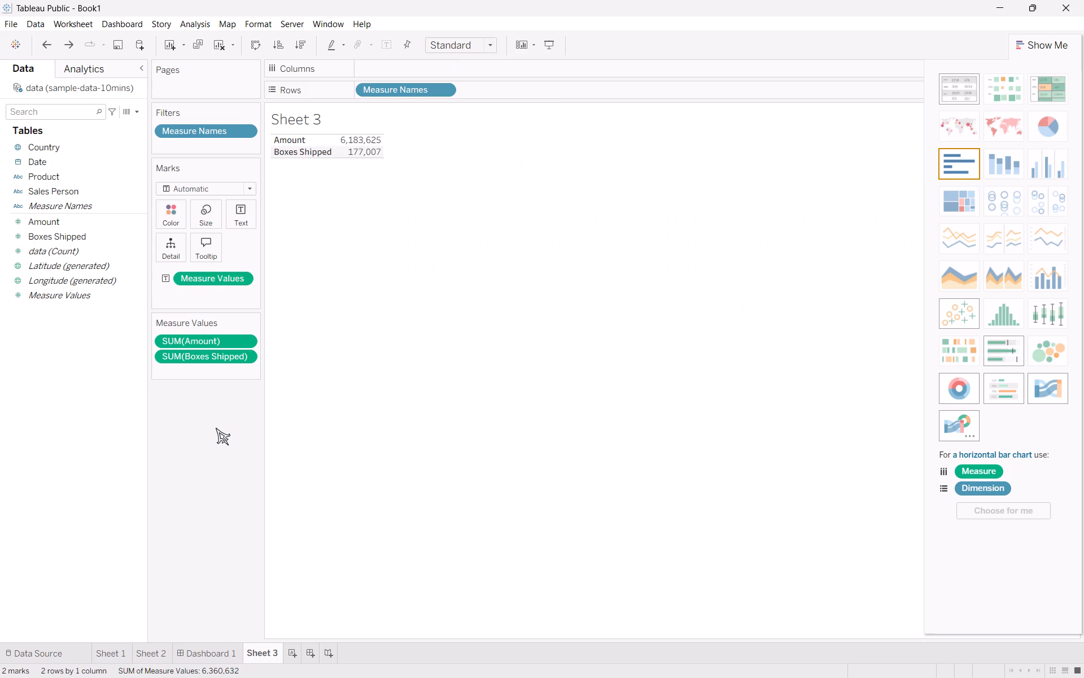
key("ctrl+z")
key("ctrl+z")
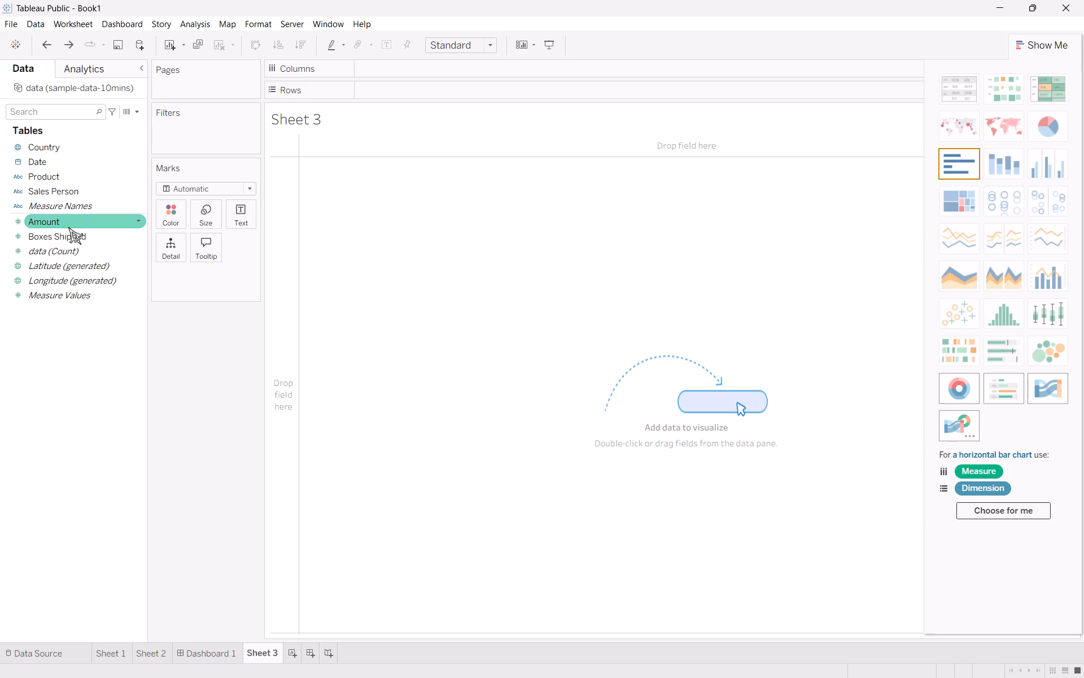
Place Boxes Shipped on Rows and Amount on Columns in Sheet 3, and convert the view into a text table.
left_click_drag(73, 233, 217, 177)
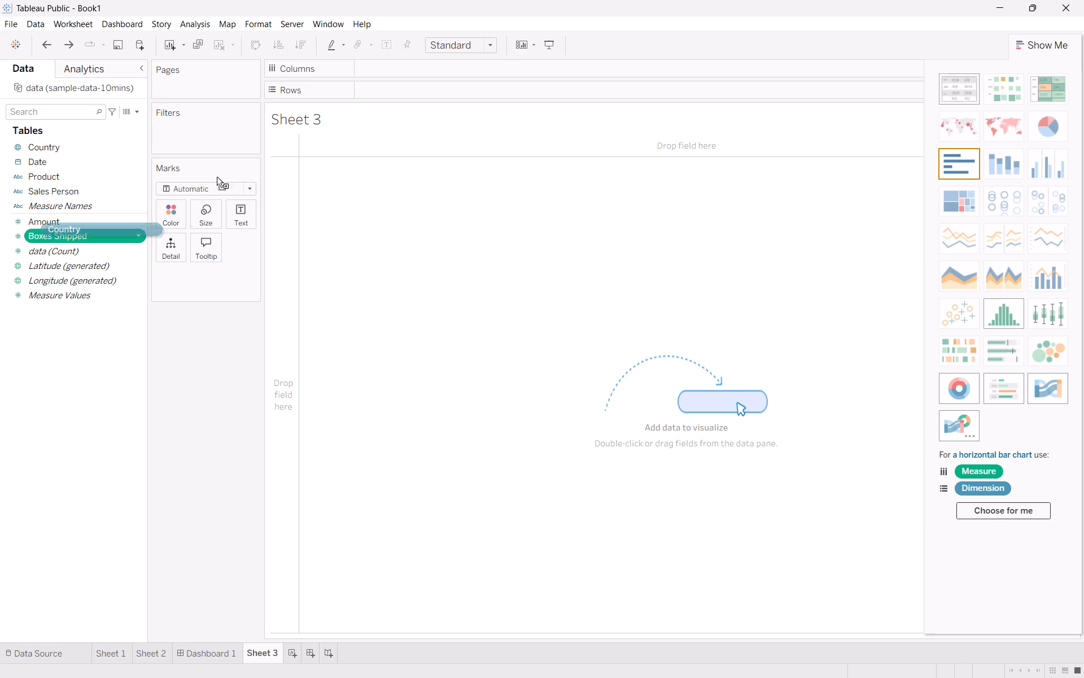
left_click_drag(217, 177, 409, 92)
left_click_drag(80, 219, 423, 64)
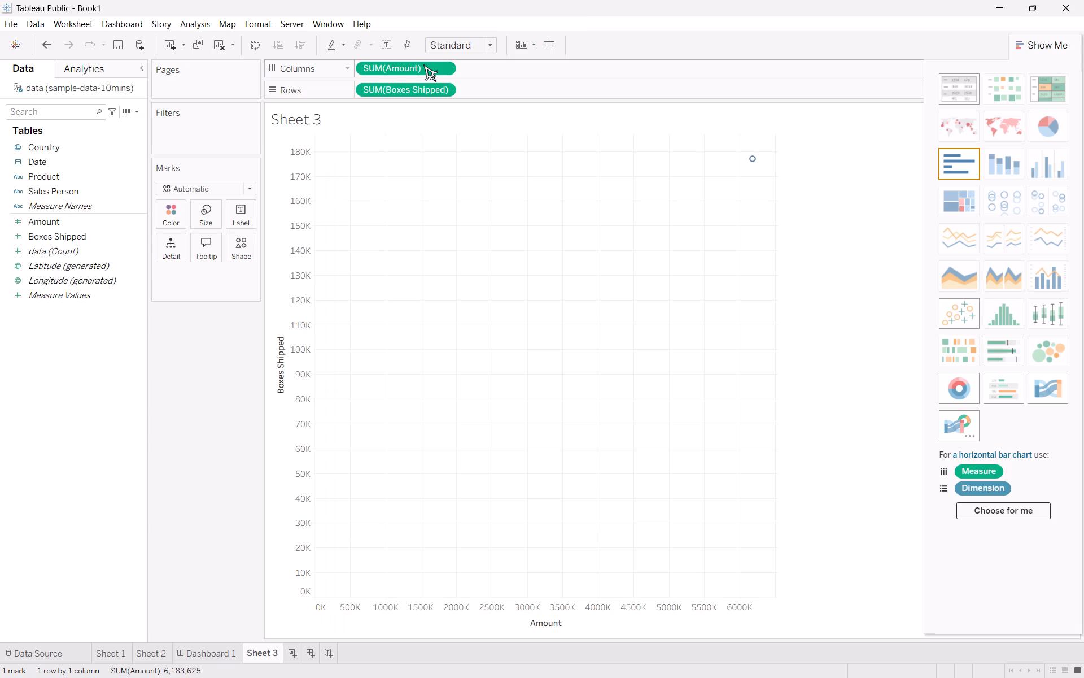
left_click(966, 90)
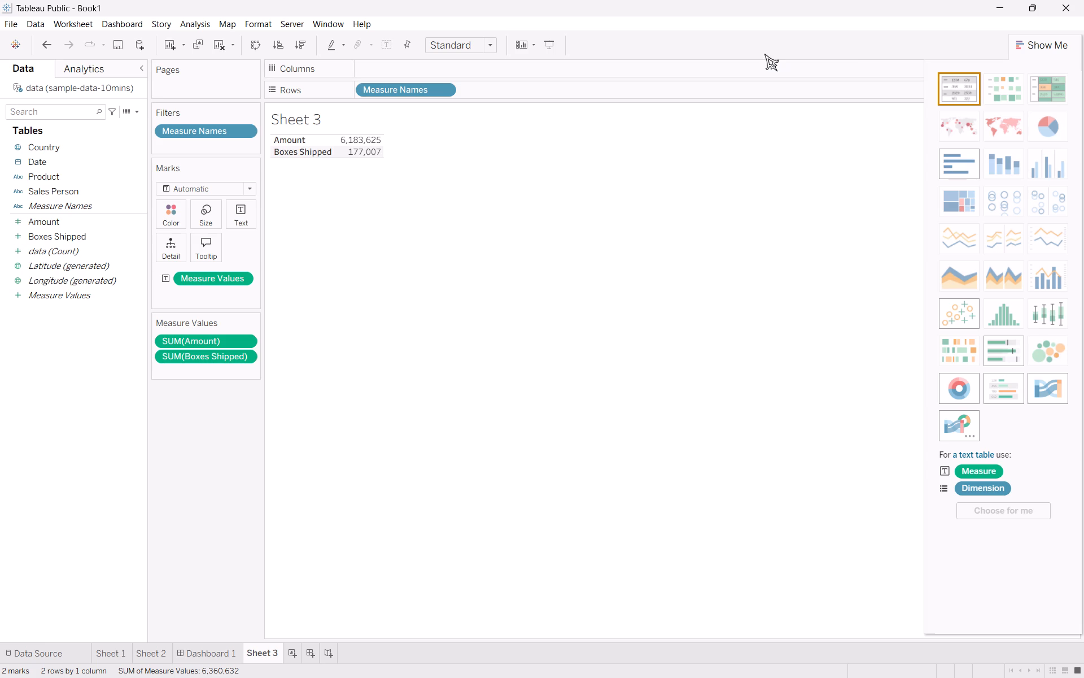
Examine the sample-data-10mins source fields and rows on the data source page, and return to Sheet 3.
left_click(74, 85)
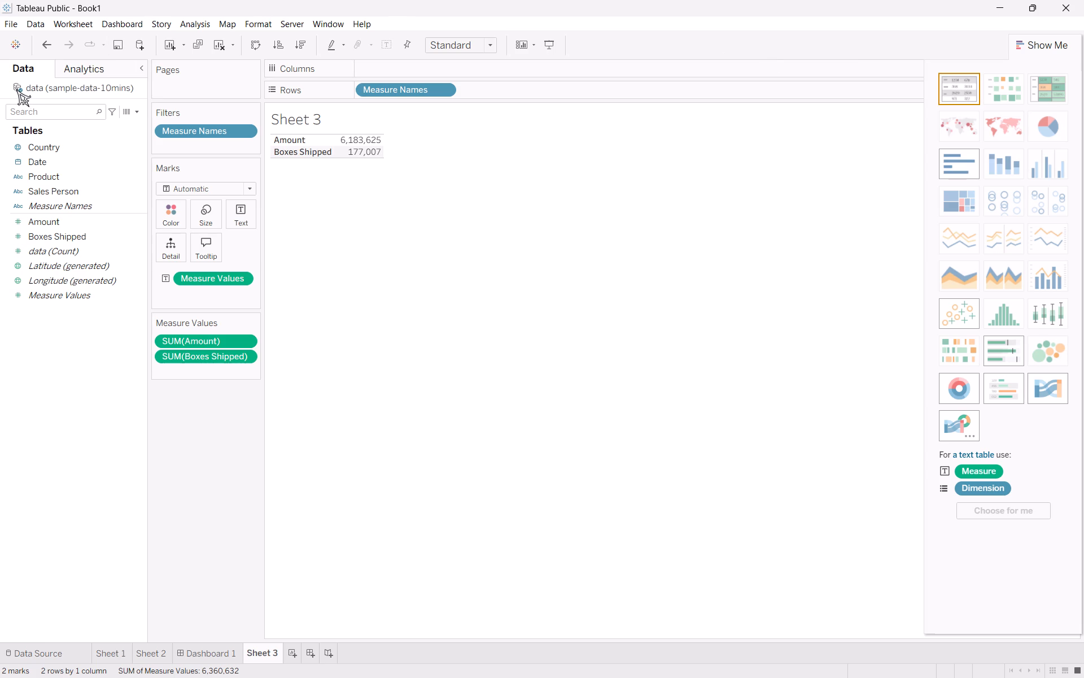
left_click(16, 89)
double_click(61, 85)
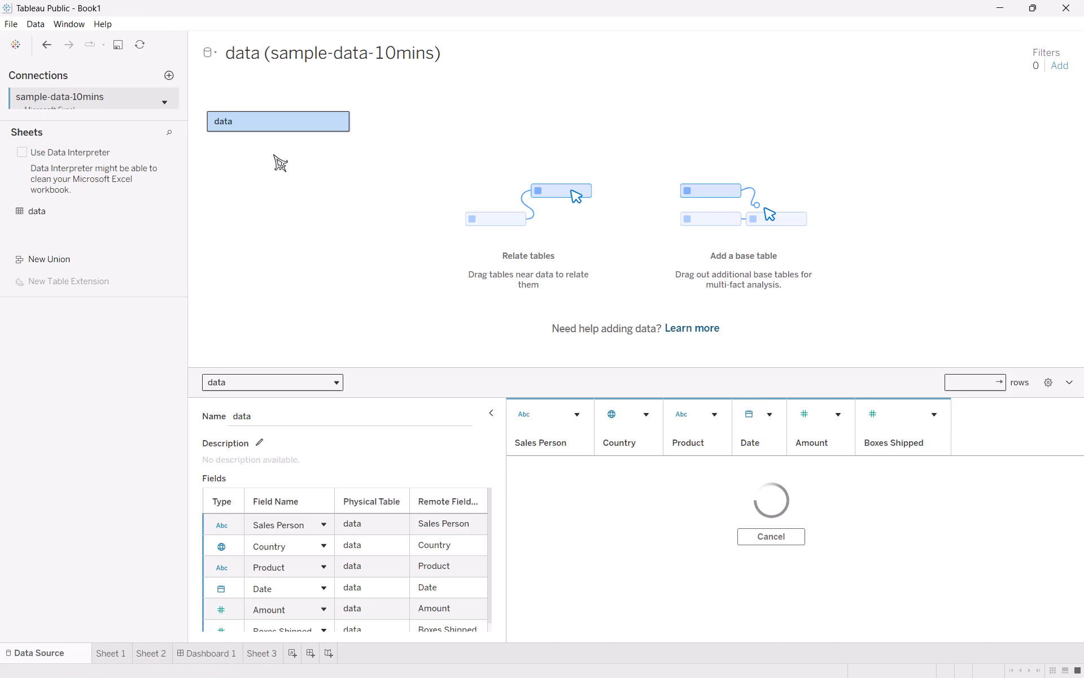
scroll(642, 503, "up", 1)
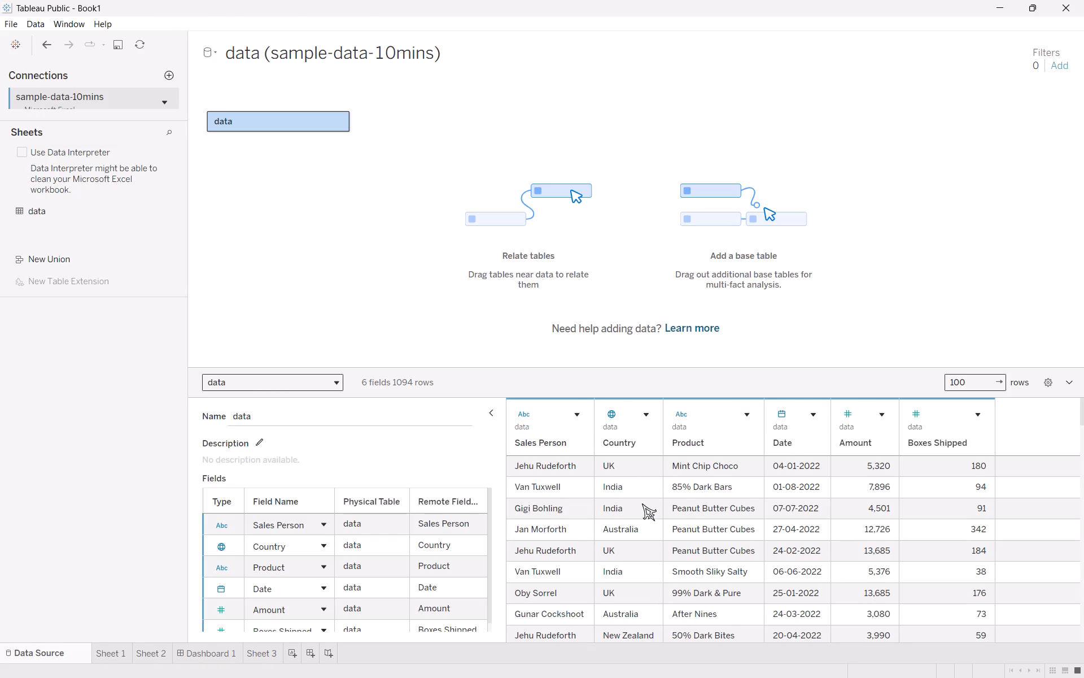
scroll(642, 503, "up", 1)
left_click(40, 39)
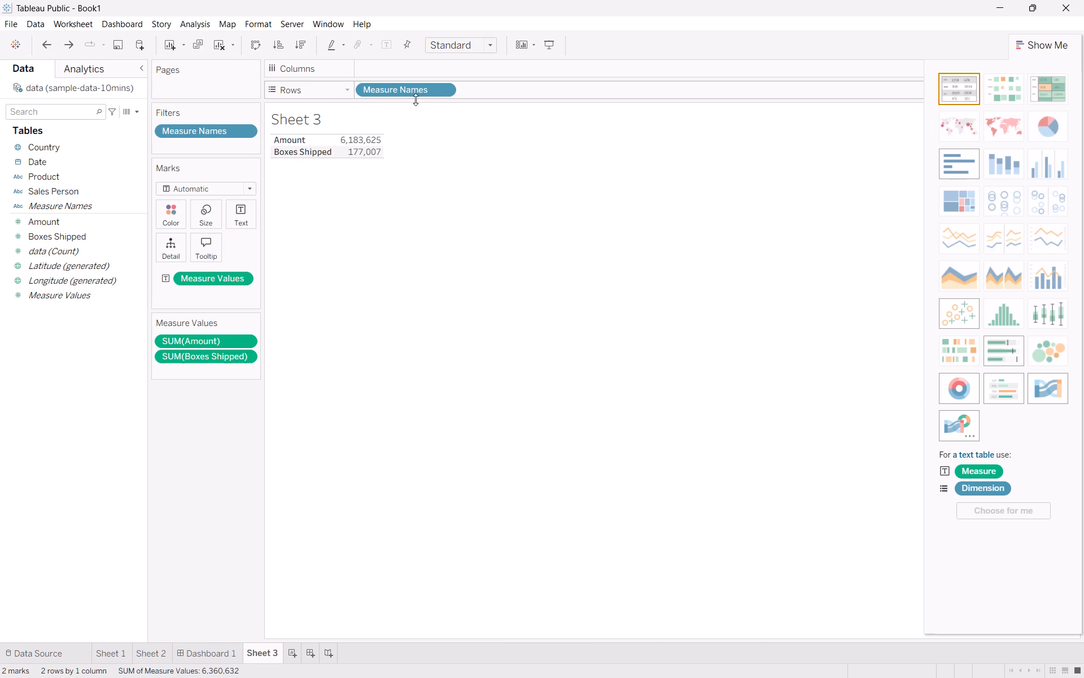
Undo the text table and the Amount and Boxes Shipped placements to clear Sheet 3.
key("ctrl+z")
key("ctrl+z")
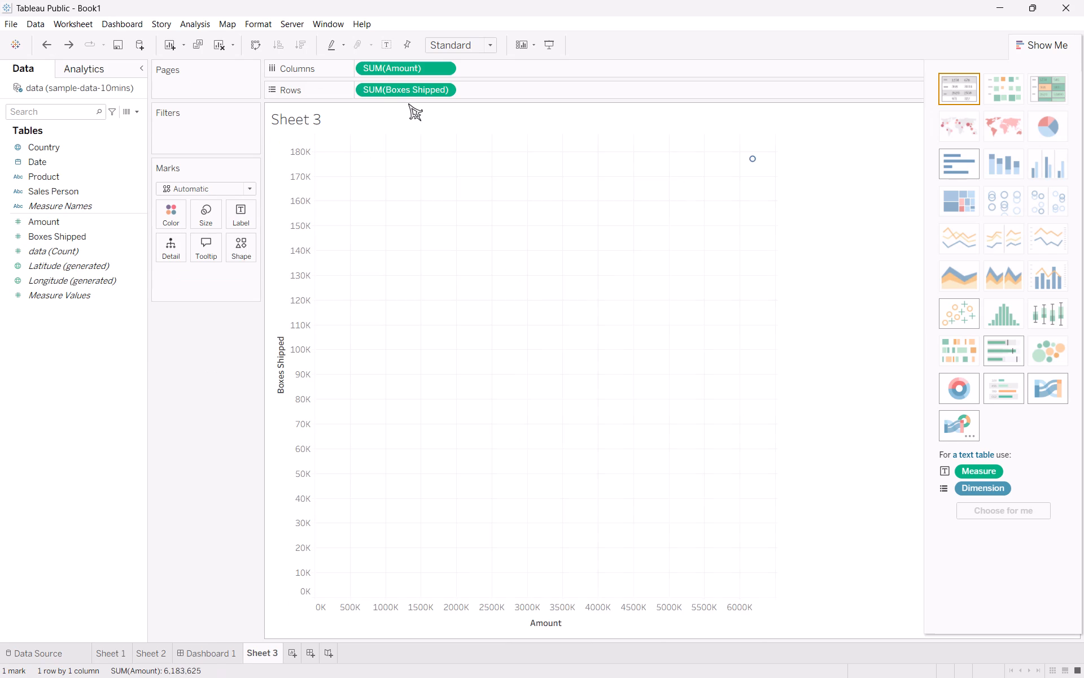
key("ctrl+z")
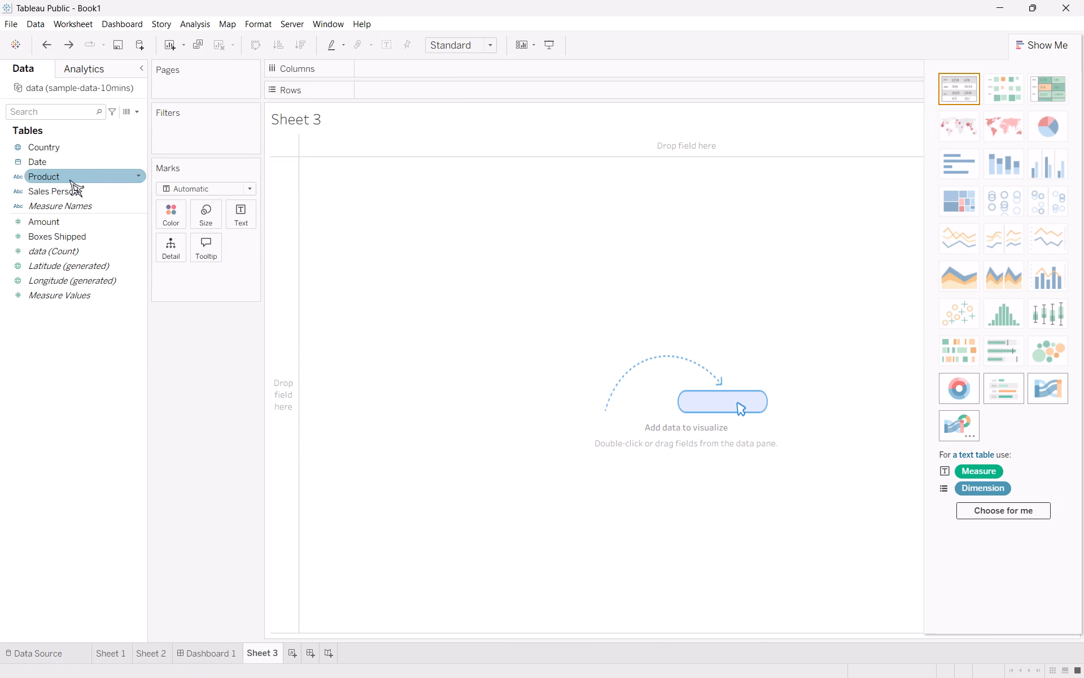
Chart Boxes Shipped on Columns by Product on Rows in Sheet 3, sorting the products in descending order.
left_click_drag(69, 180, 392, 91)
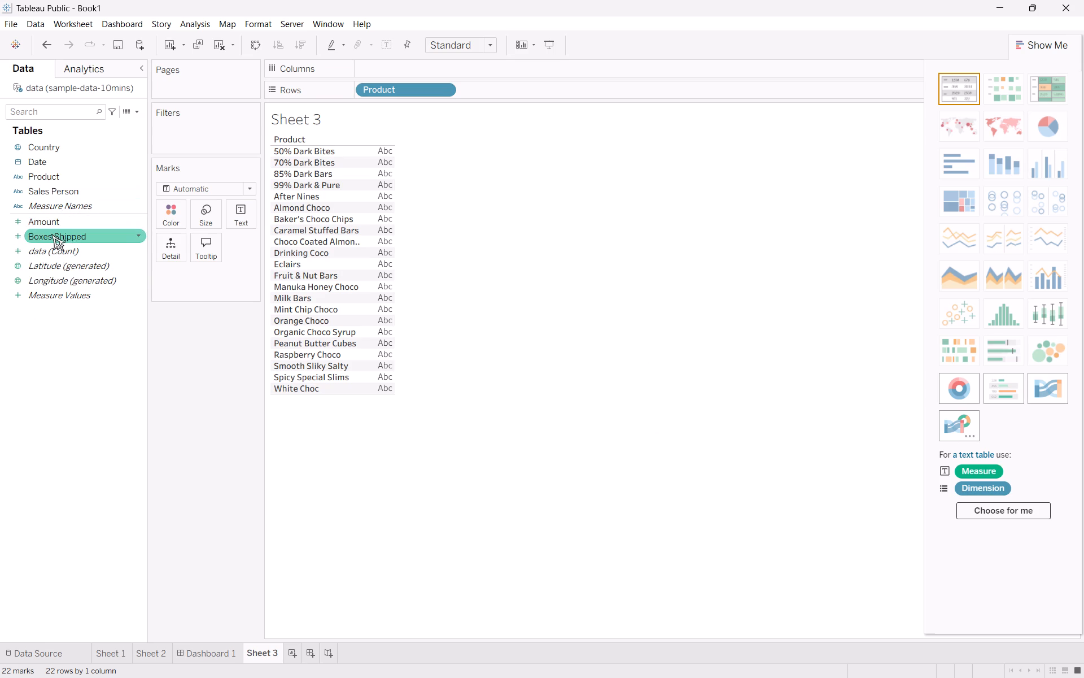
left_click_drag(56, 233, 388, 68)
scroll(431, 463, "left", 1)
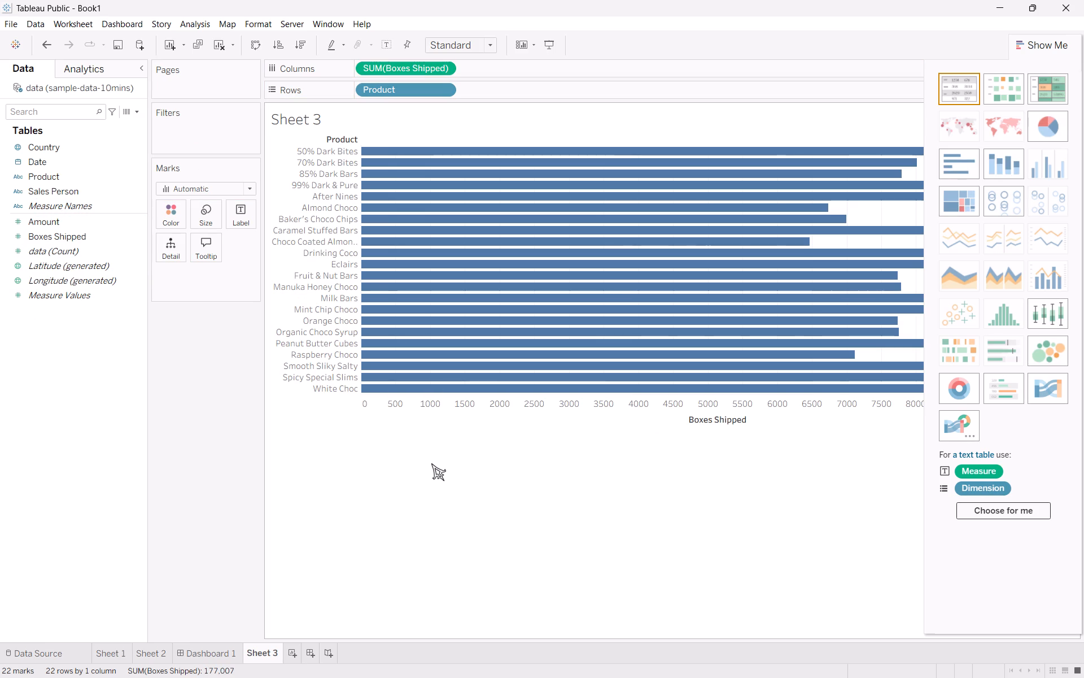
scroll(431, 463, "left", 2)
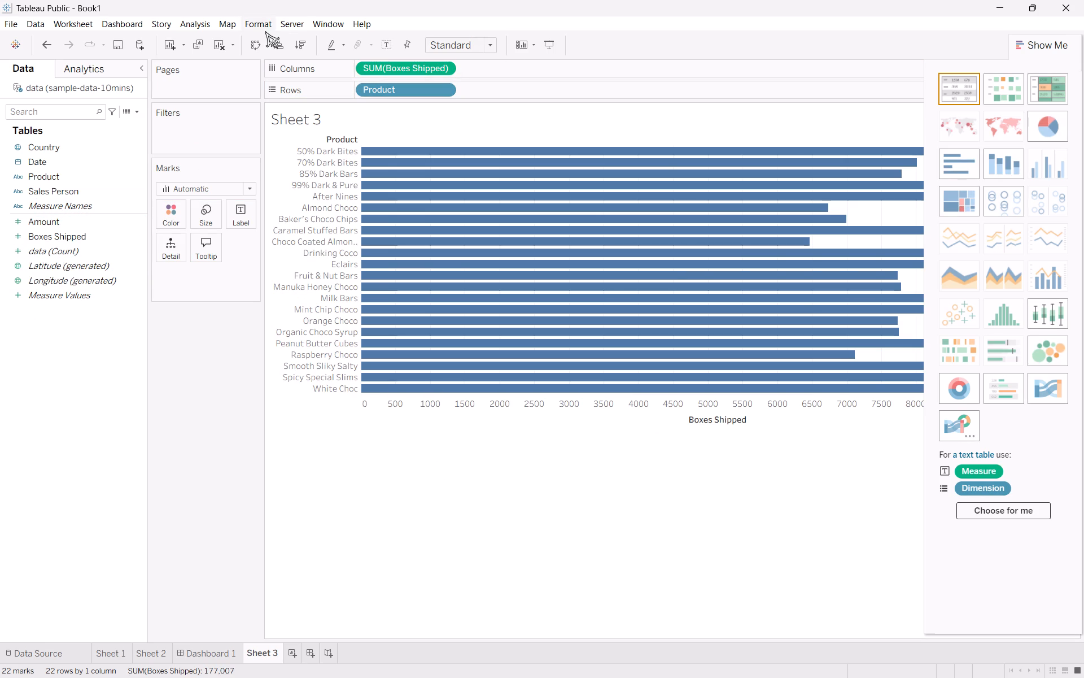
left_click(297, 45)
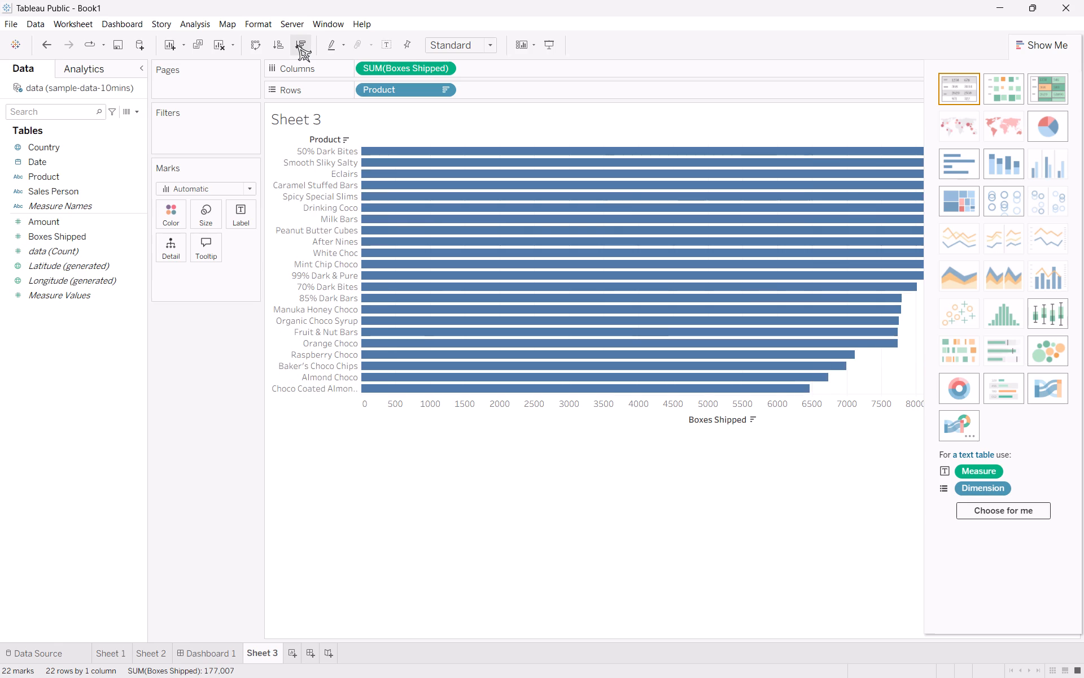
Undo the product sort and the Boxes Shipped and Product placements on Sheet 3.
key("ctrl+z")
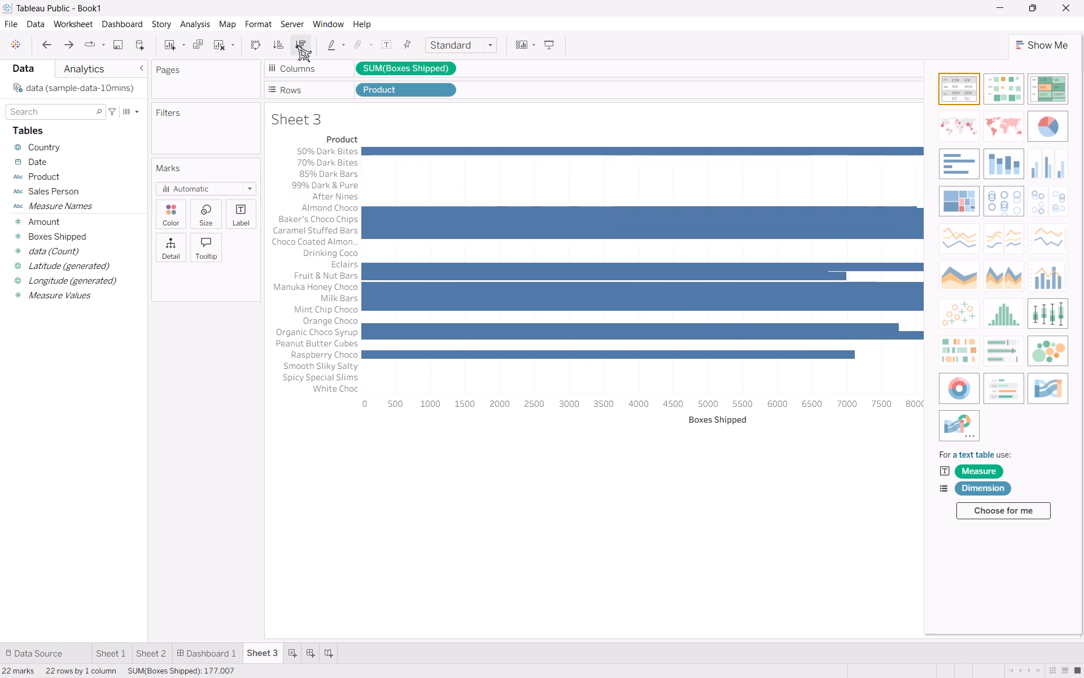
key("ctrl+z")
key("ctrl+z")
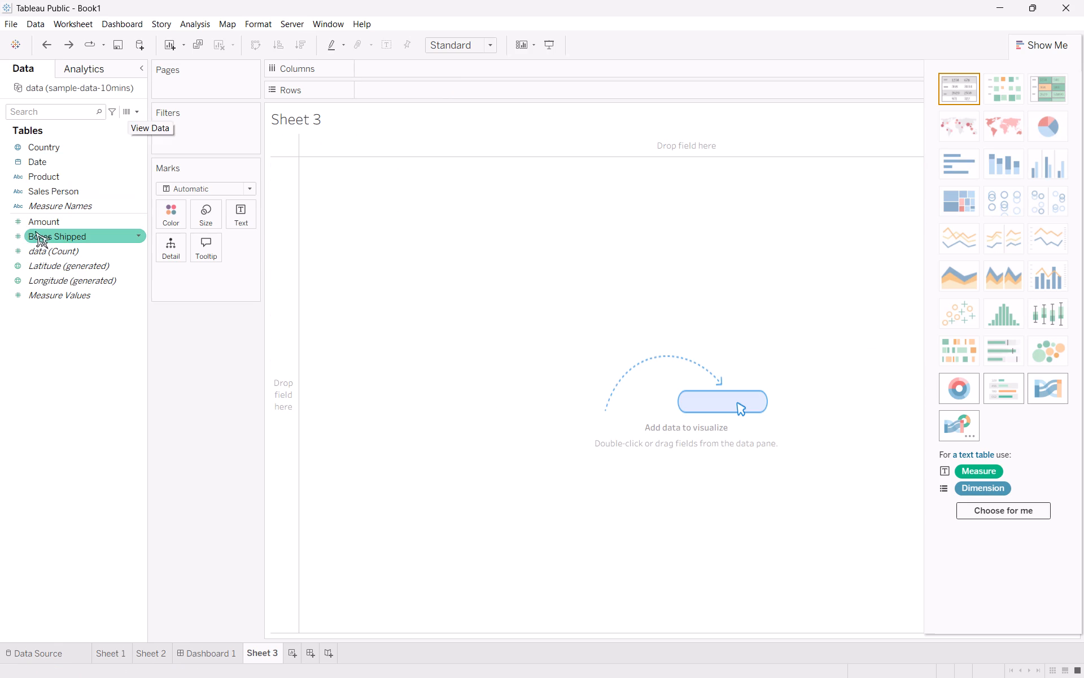
Place Amount on Columns and Boxes Shipped on Rows in Sheet 3, and convert the view into a text table.
left_click_drag(49, 222, 272, 147)
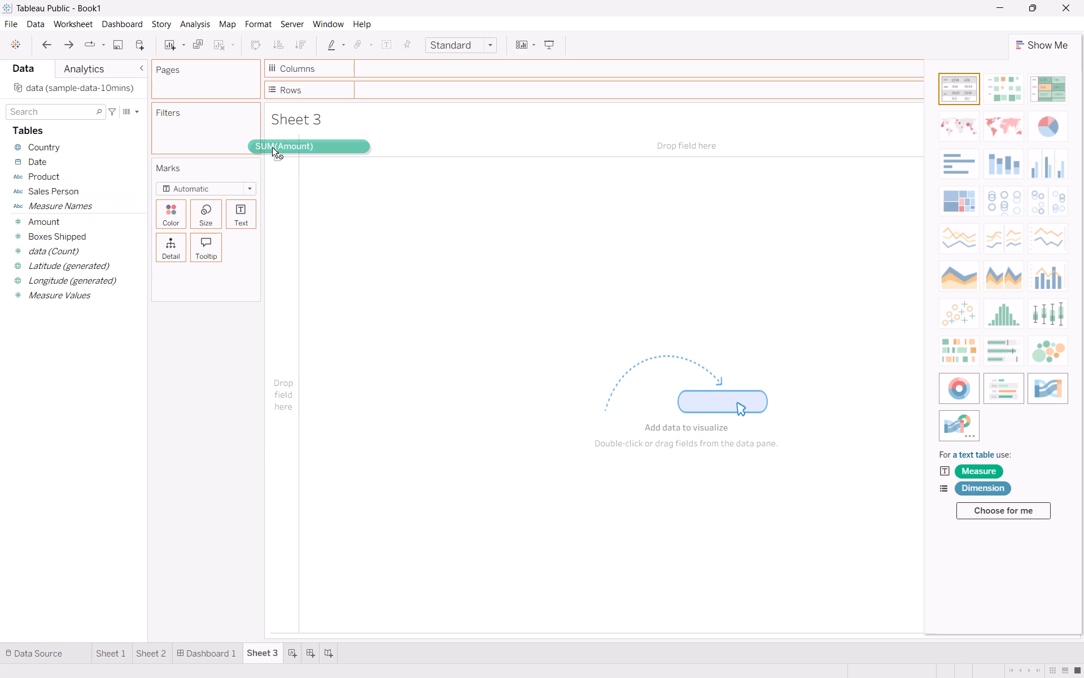
left_click_drag(272, 147, 376, 68)
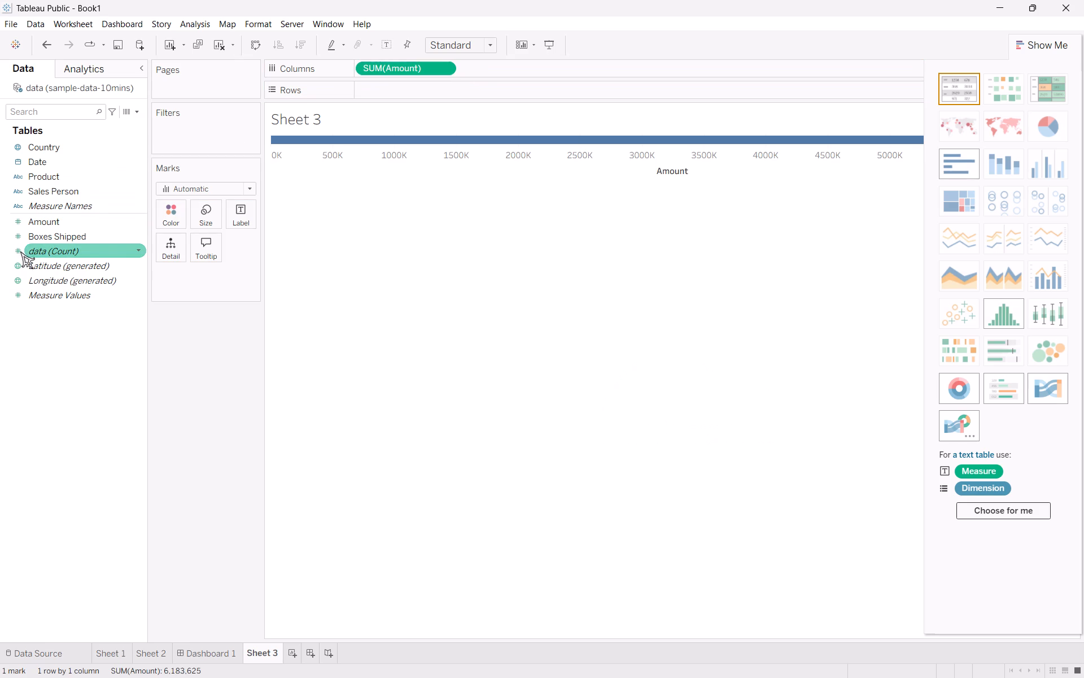
left_click_drag(52, 233, 383, 91)
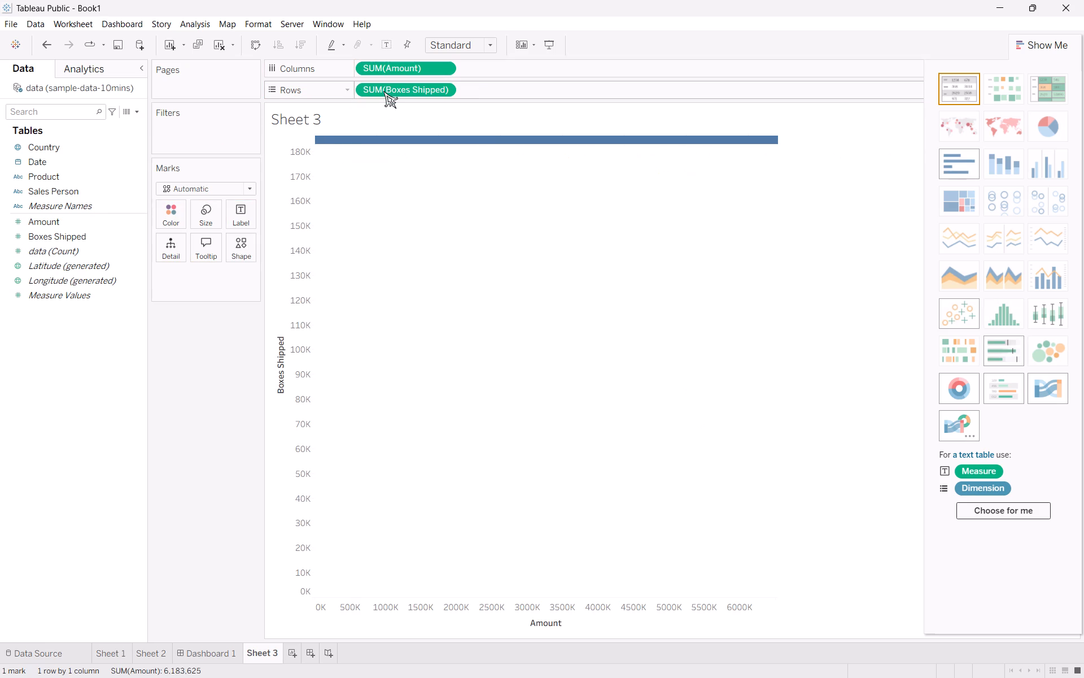
left_click(969, 94)
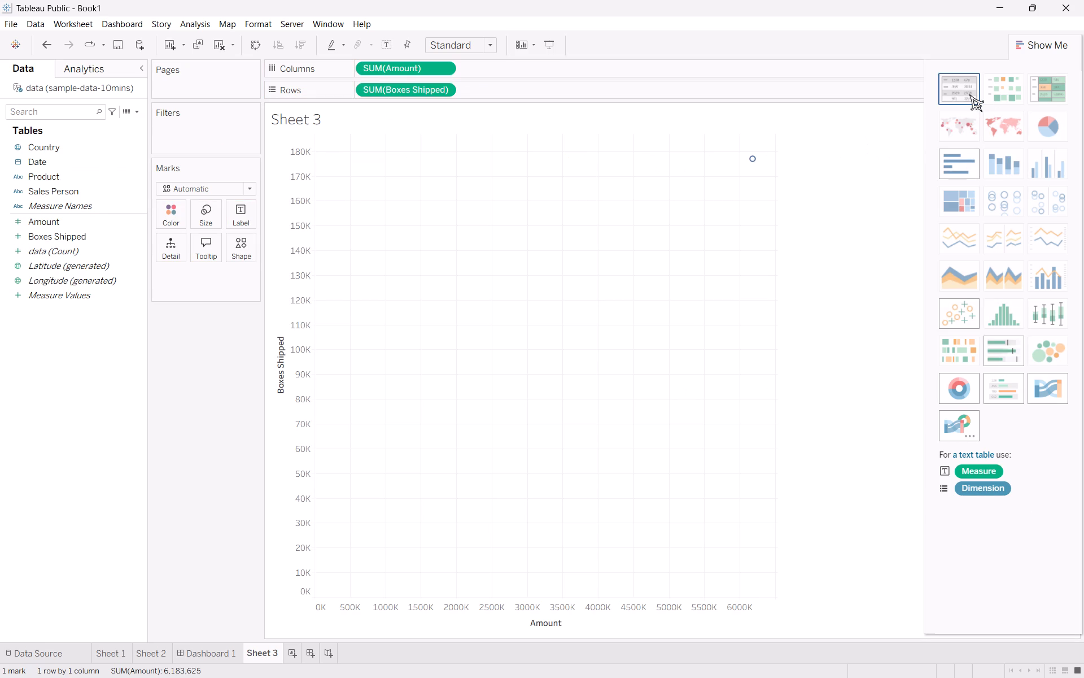
double_click(969, 94)
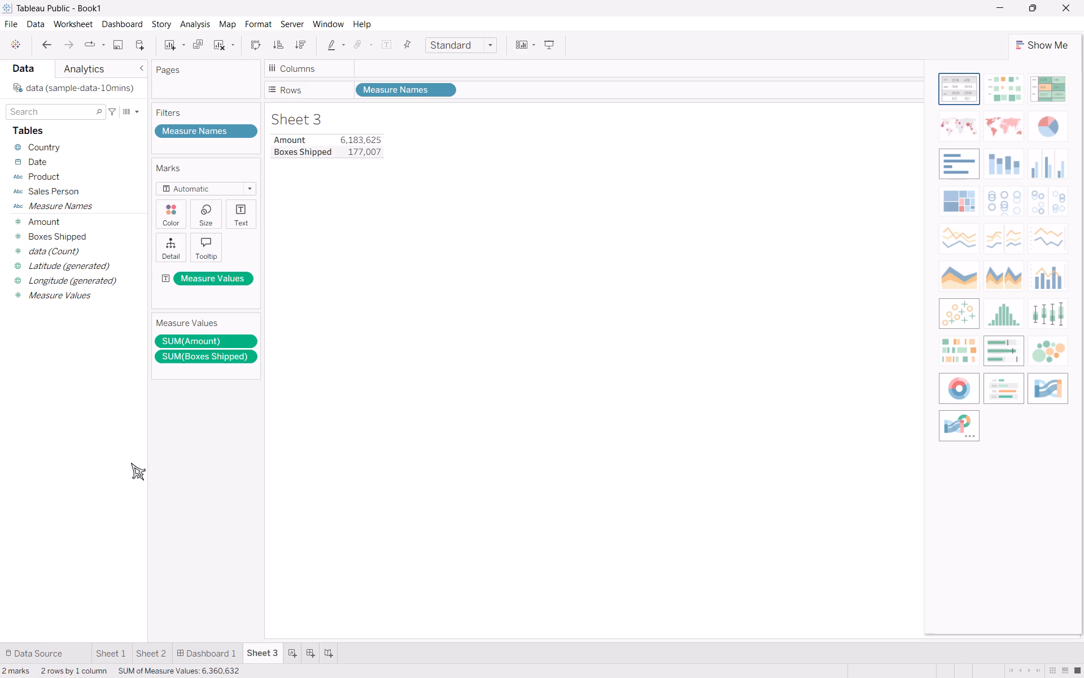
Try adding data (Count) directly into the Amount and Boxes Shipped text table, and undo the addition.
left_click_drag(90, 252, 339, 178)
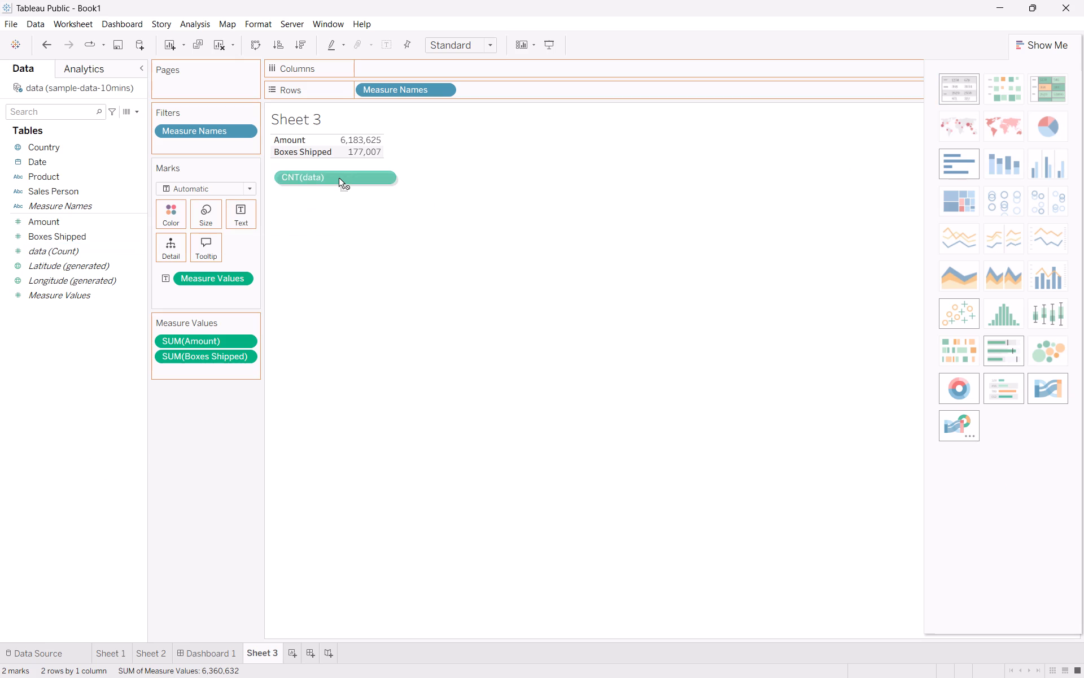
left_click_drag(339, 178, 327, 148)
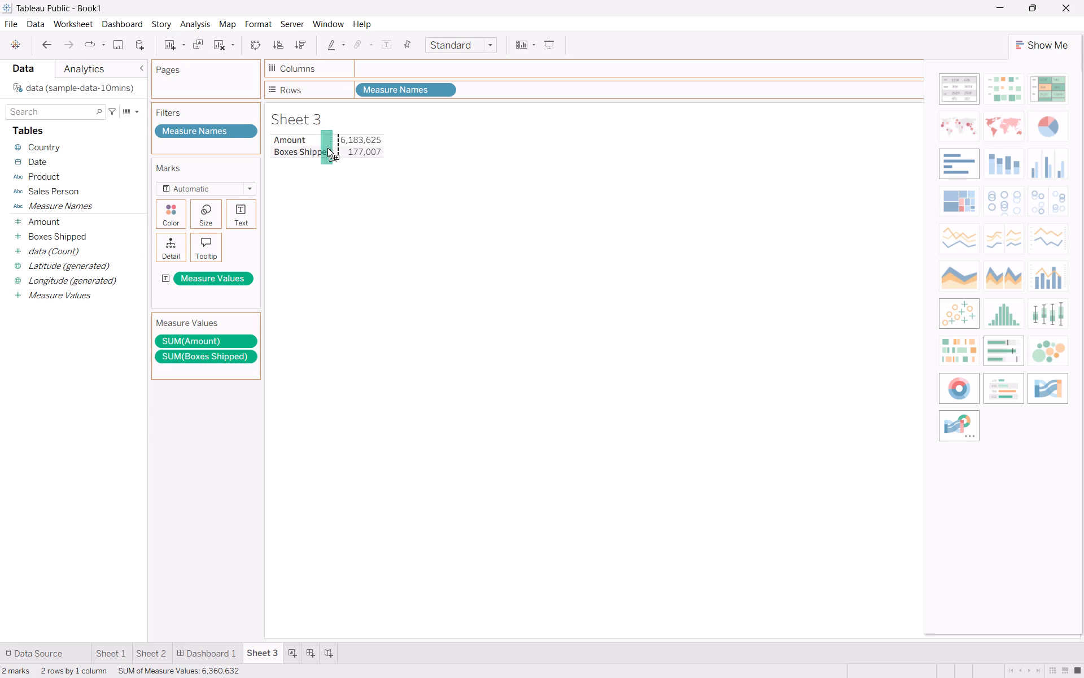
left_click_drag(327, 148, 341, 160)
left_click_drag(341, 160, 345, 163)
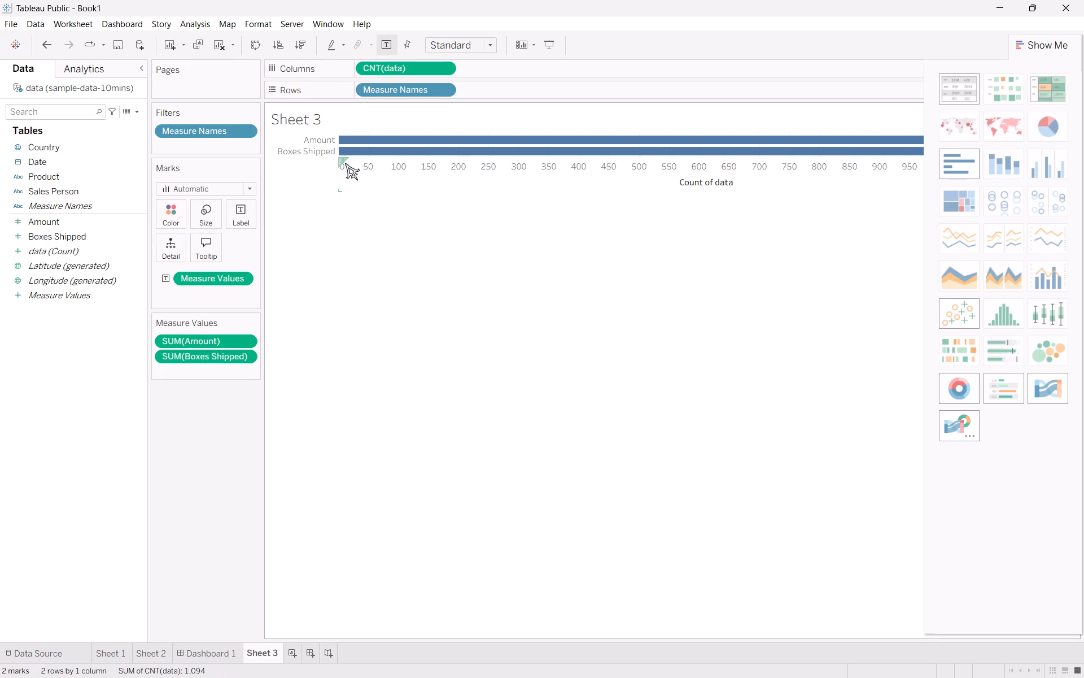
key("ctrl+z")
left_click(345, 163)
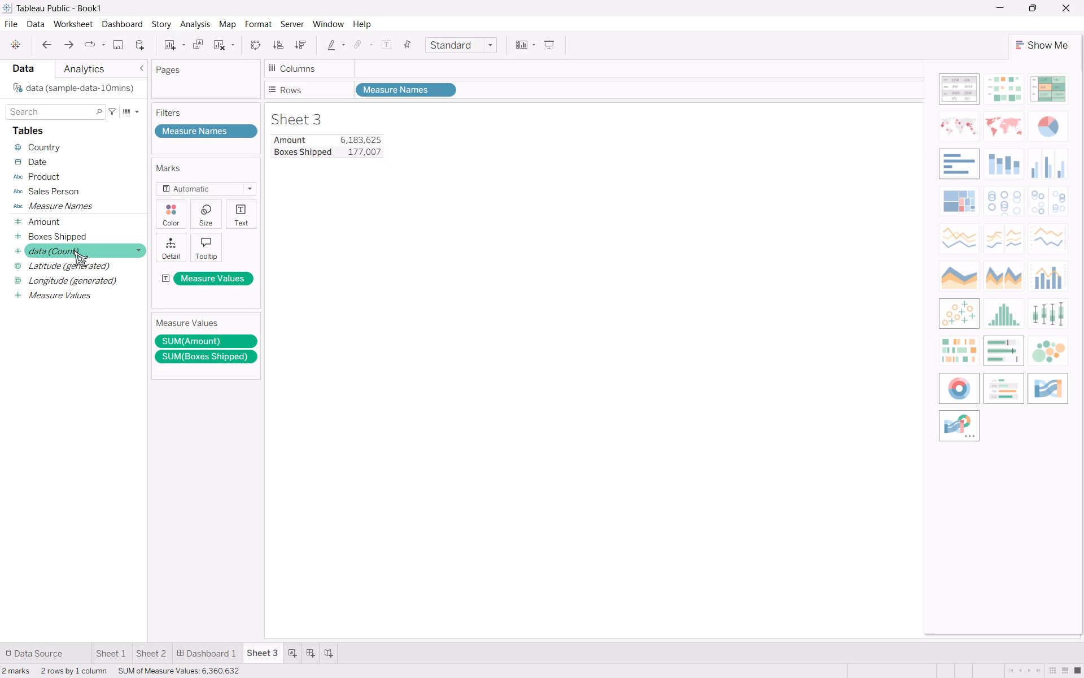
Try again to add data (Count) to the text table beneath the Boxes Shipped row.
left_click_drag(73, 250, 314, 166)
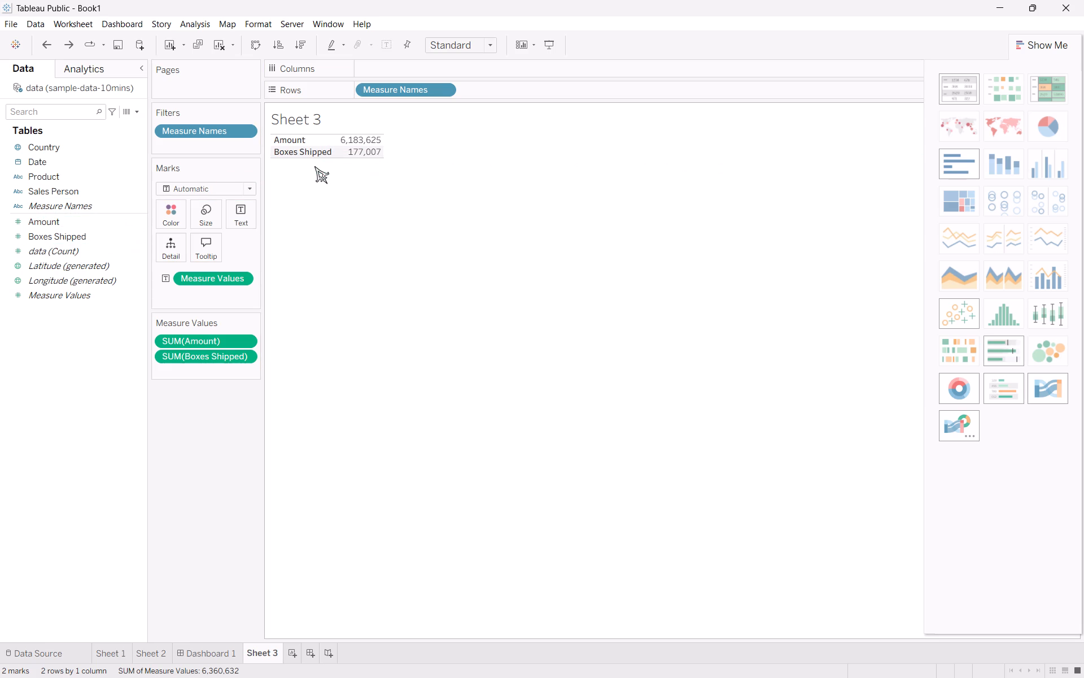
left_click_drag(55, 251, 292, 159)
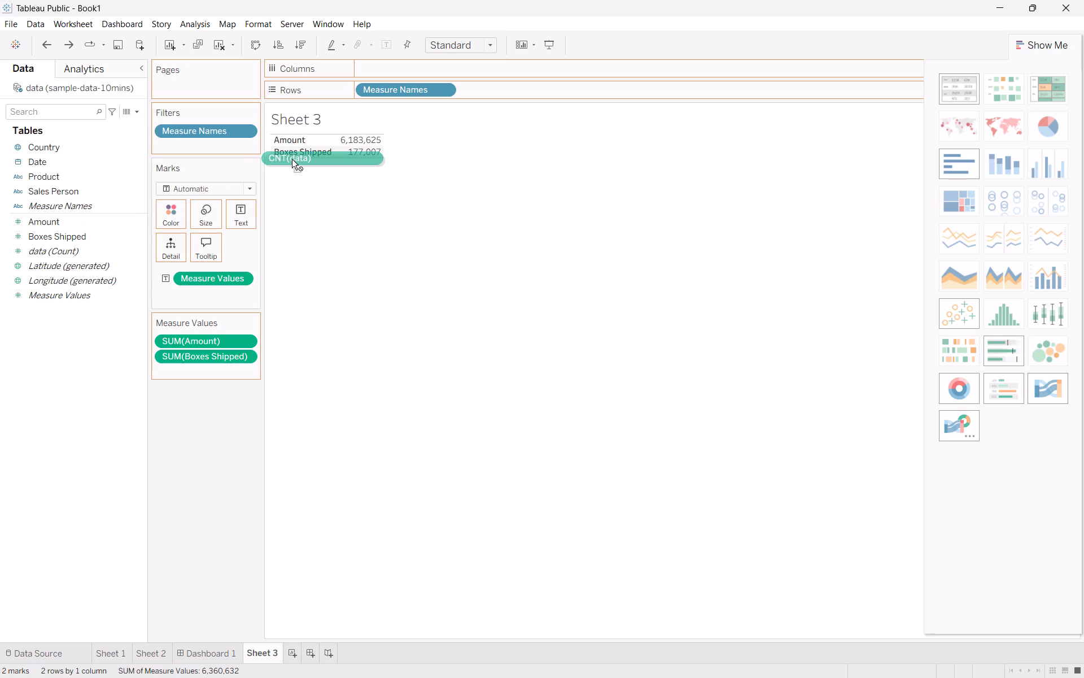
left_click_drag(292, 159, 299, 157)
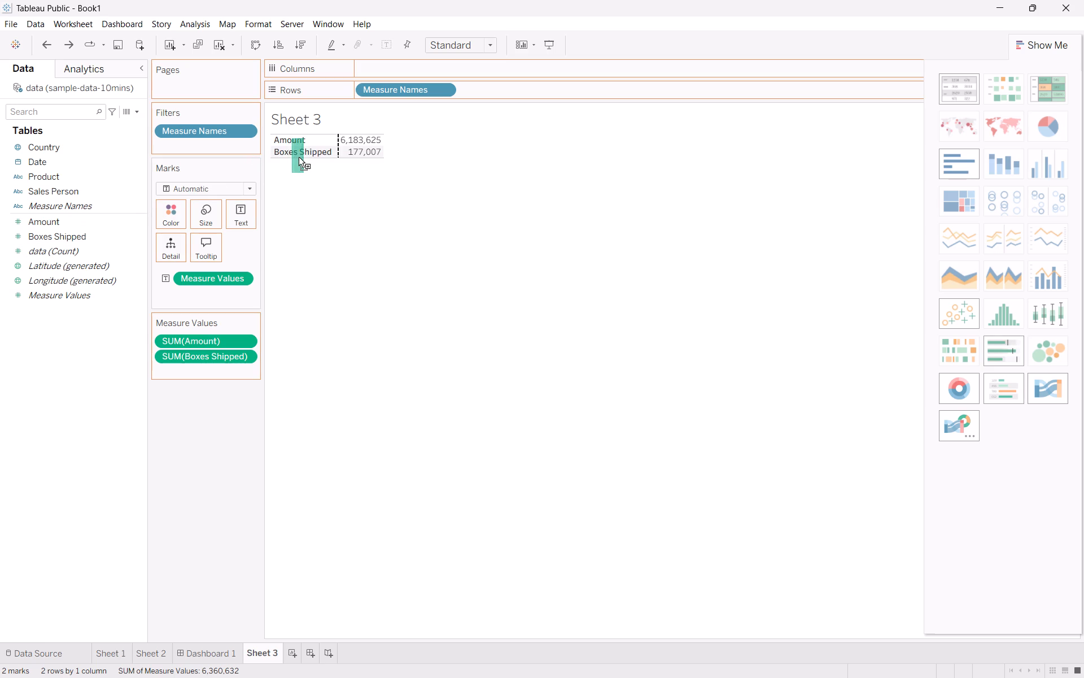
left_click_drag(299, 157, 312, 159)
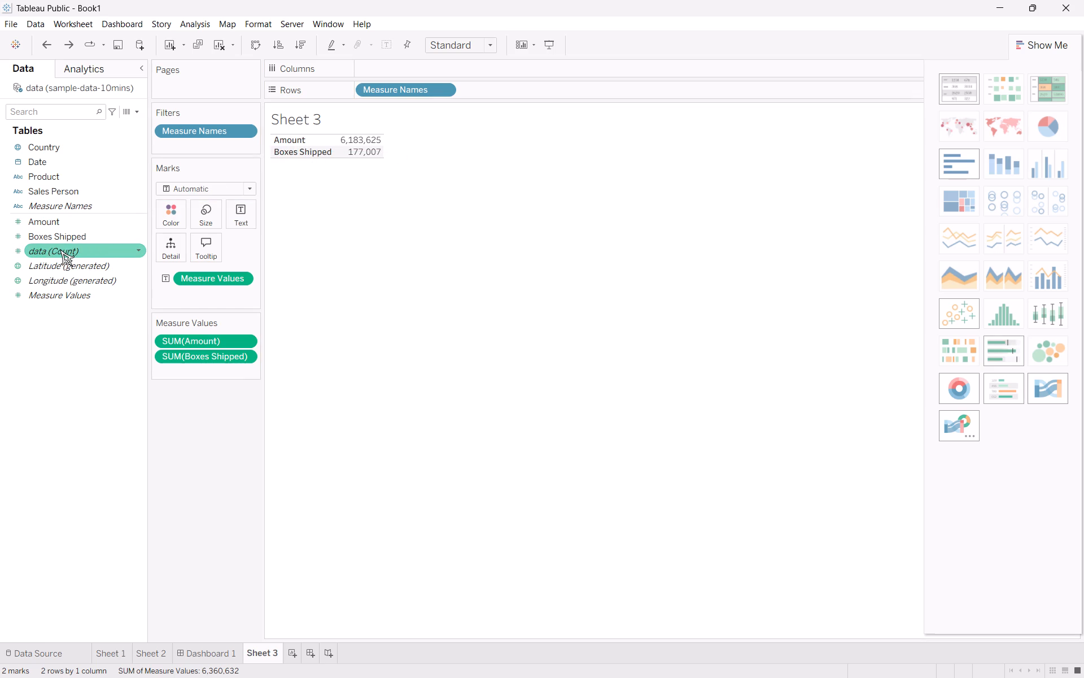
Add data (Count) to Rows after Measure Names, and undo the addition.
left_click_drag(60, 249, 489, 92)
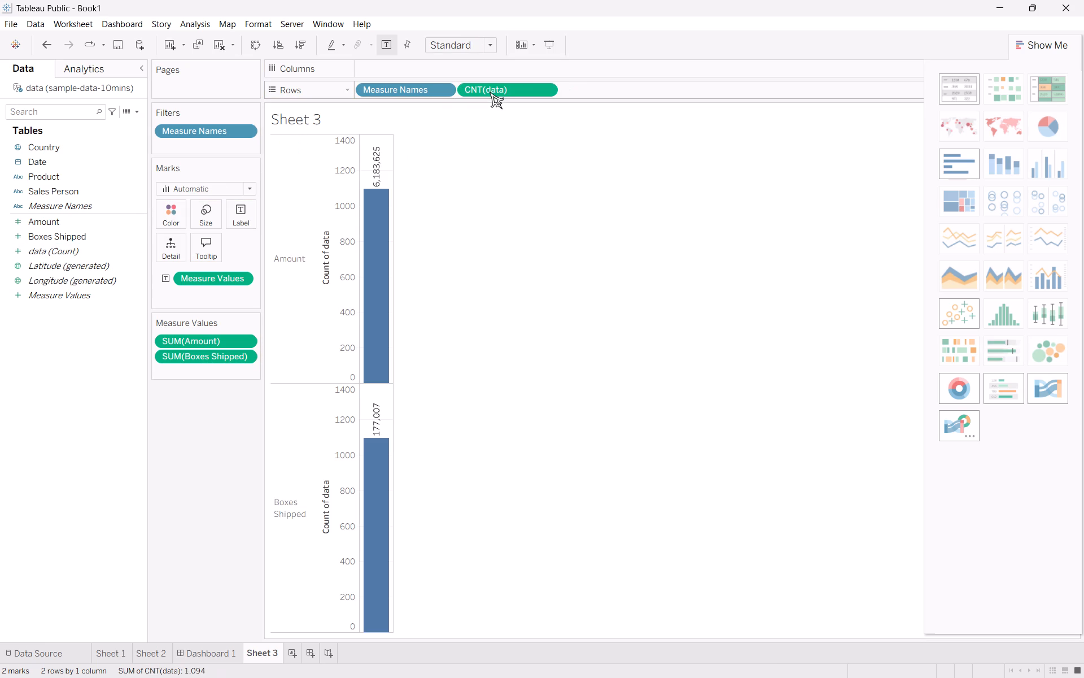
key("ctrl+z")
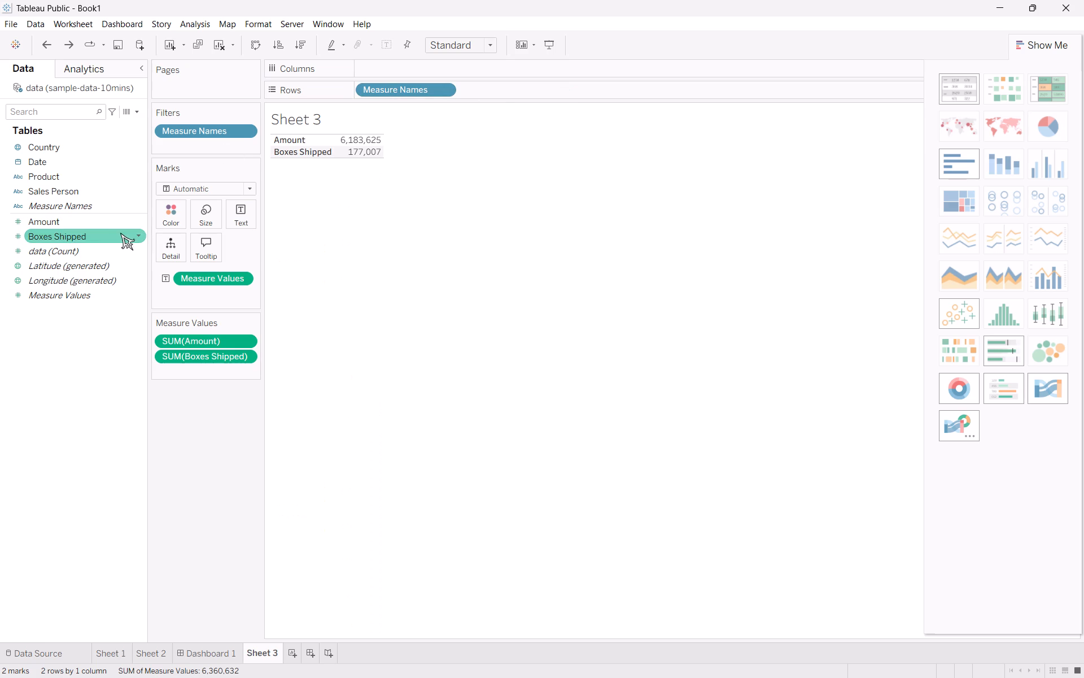
Add data (Count) to Columns in Sheet 3, keeping Measure Names on Rows.
left_click_drag(97, 254, 422, 71)
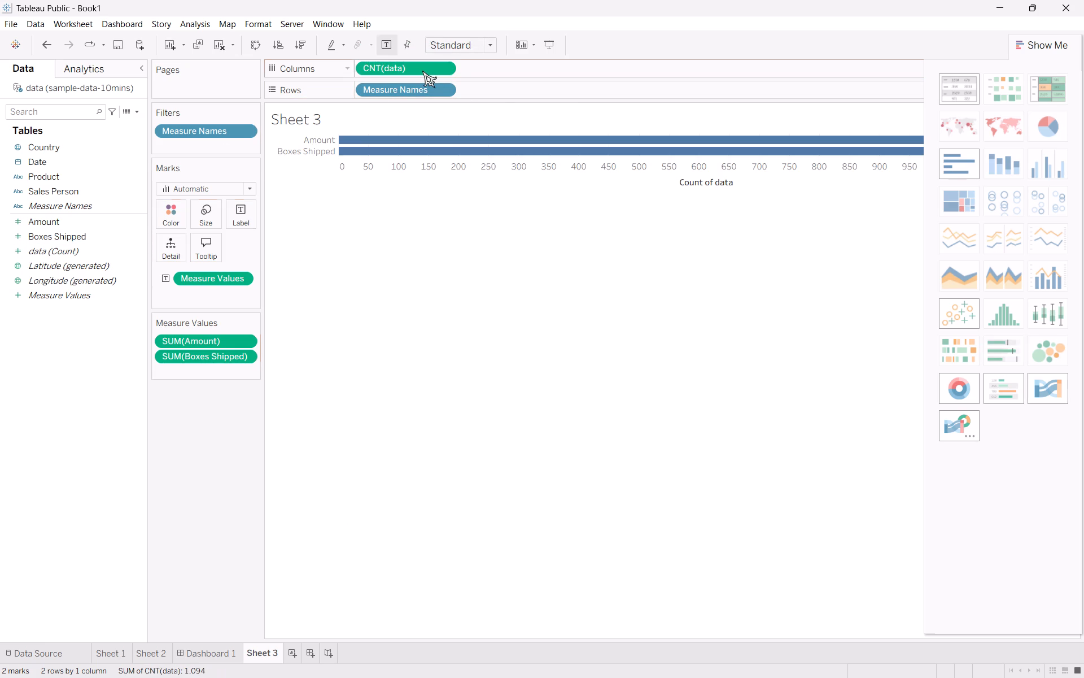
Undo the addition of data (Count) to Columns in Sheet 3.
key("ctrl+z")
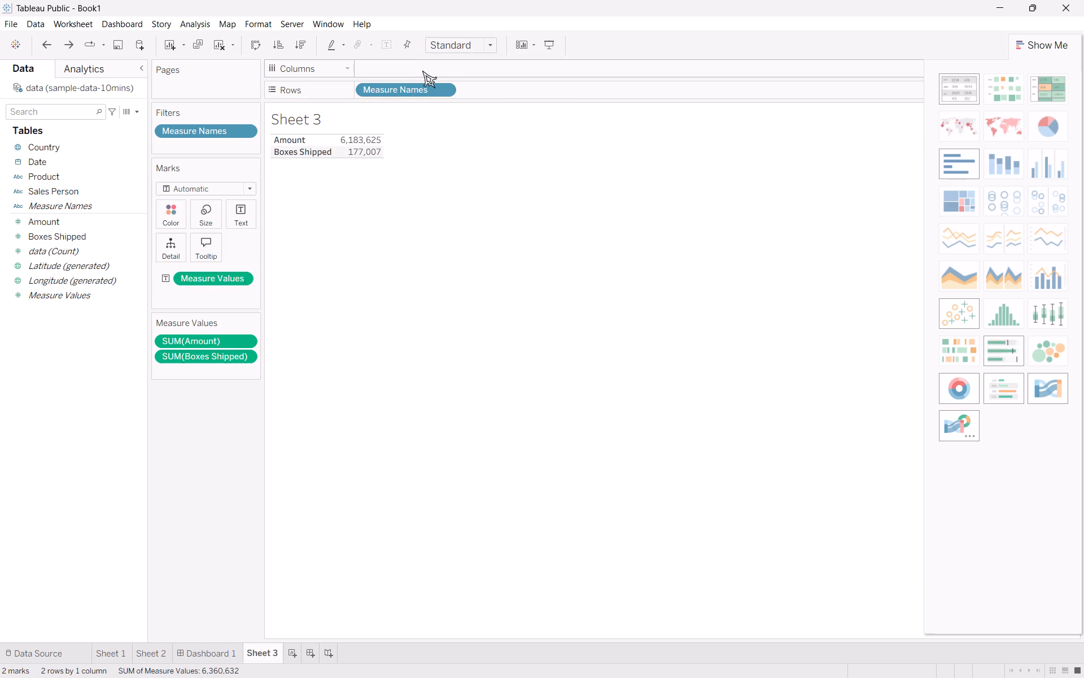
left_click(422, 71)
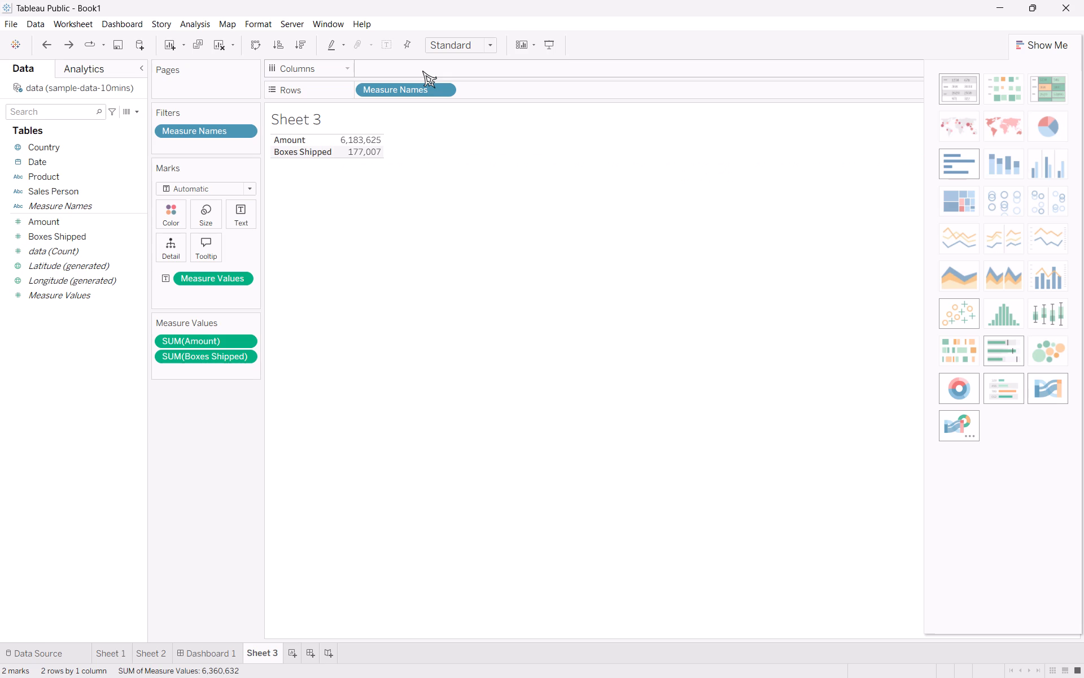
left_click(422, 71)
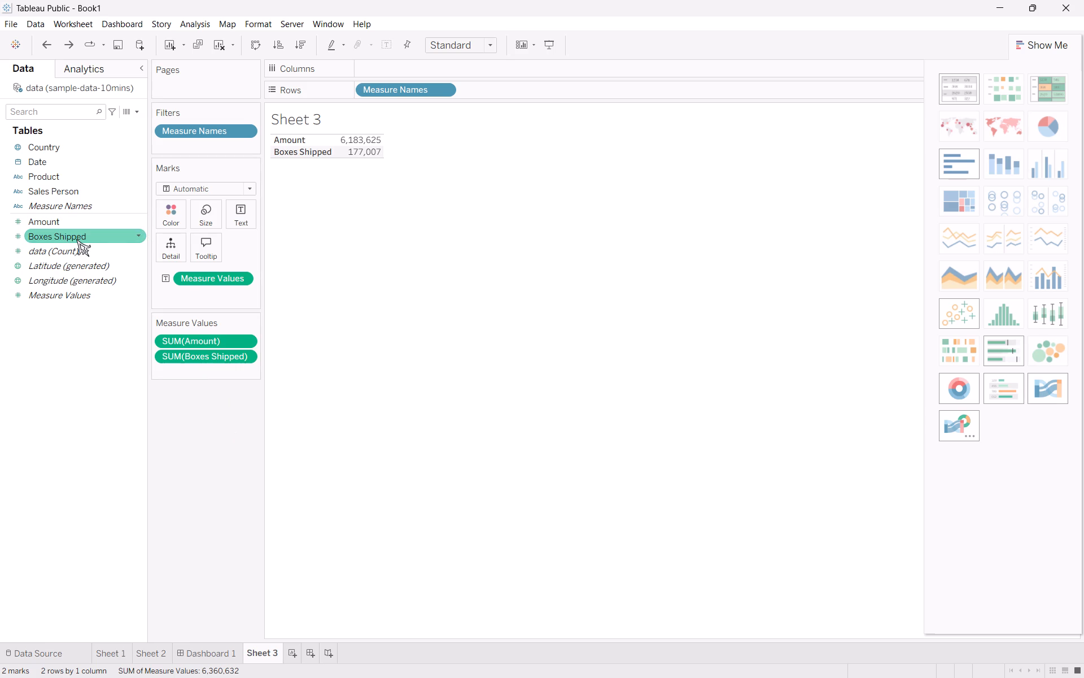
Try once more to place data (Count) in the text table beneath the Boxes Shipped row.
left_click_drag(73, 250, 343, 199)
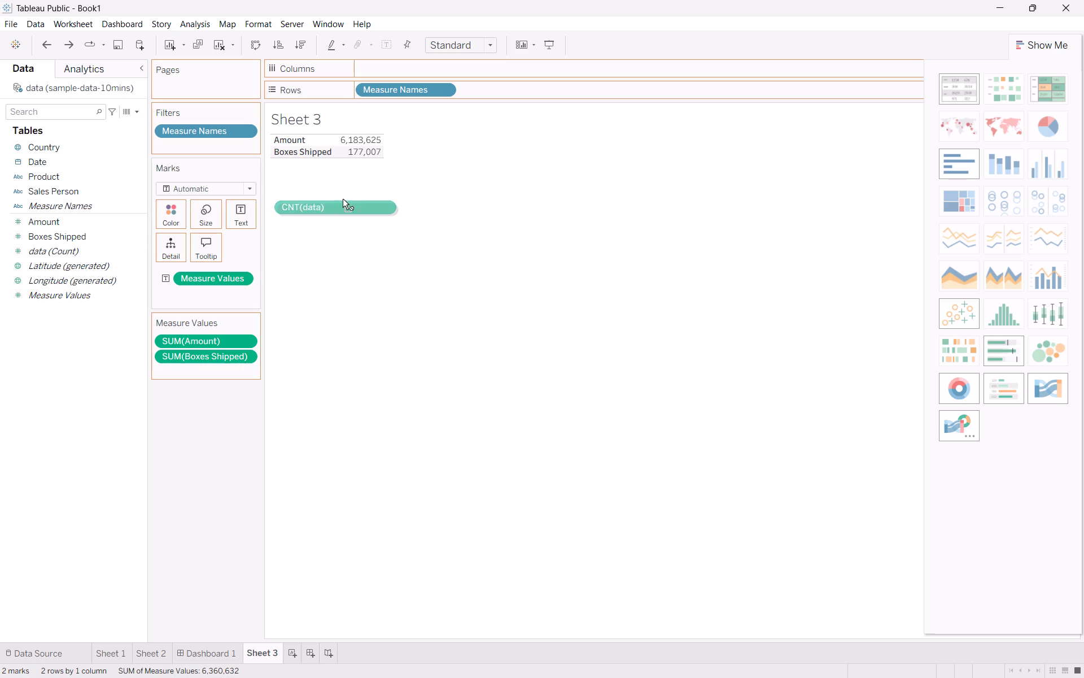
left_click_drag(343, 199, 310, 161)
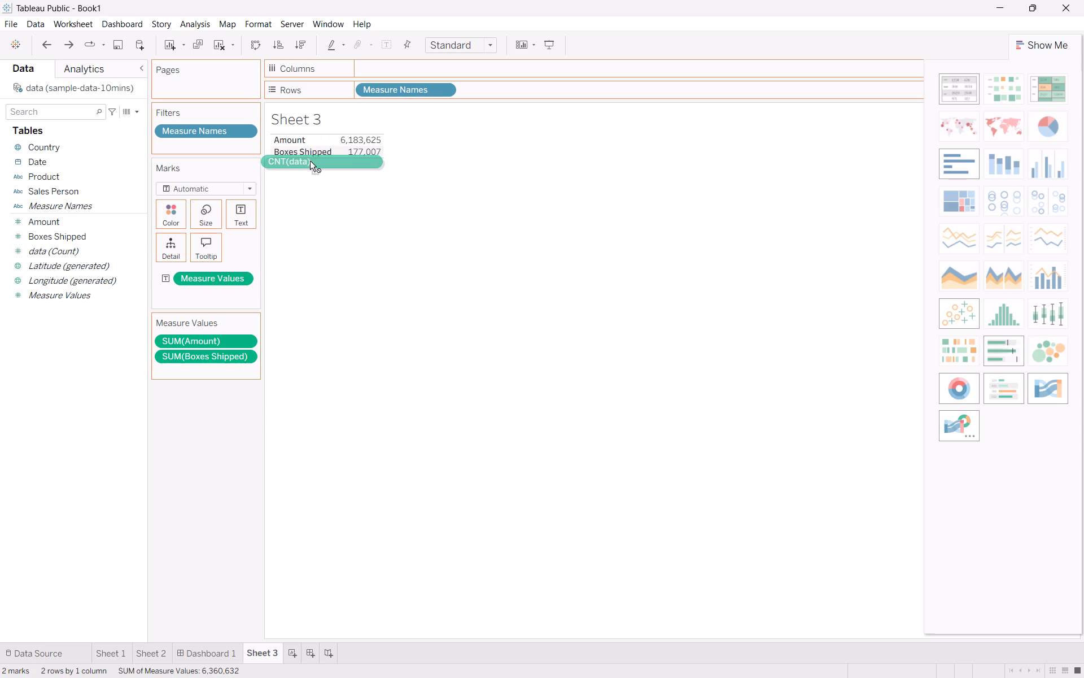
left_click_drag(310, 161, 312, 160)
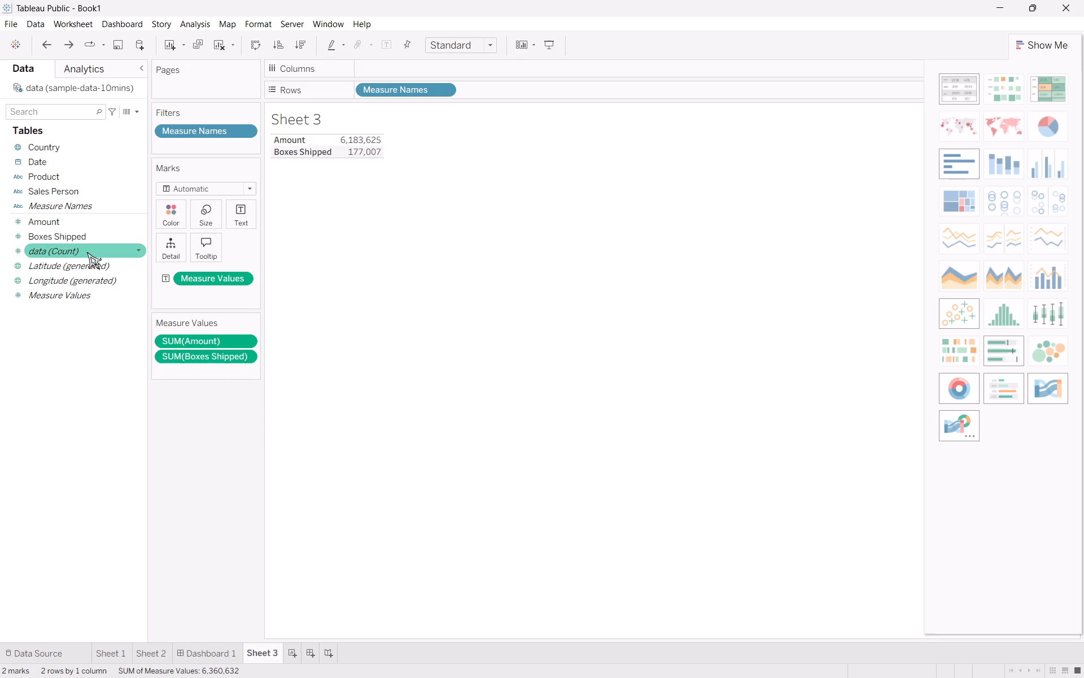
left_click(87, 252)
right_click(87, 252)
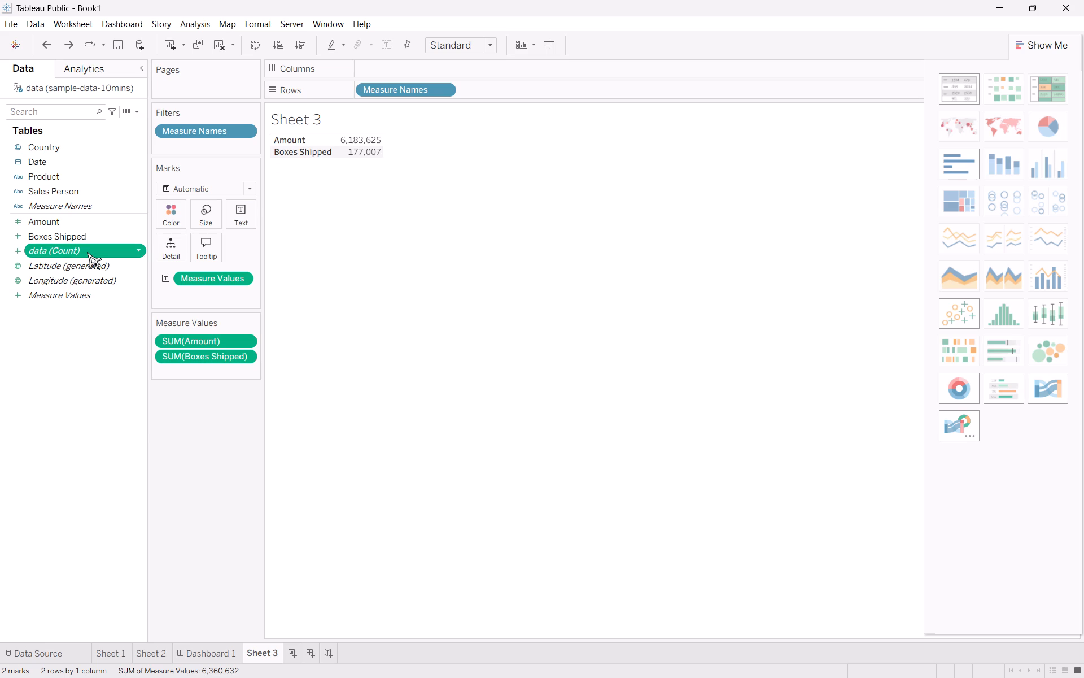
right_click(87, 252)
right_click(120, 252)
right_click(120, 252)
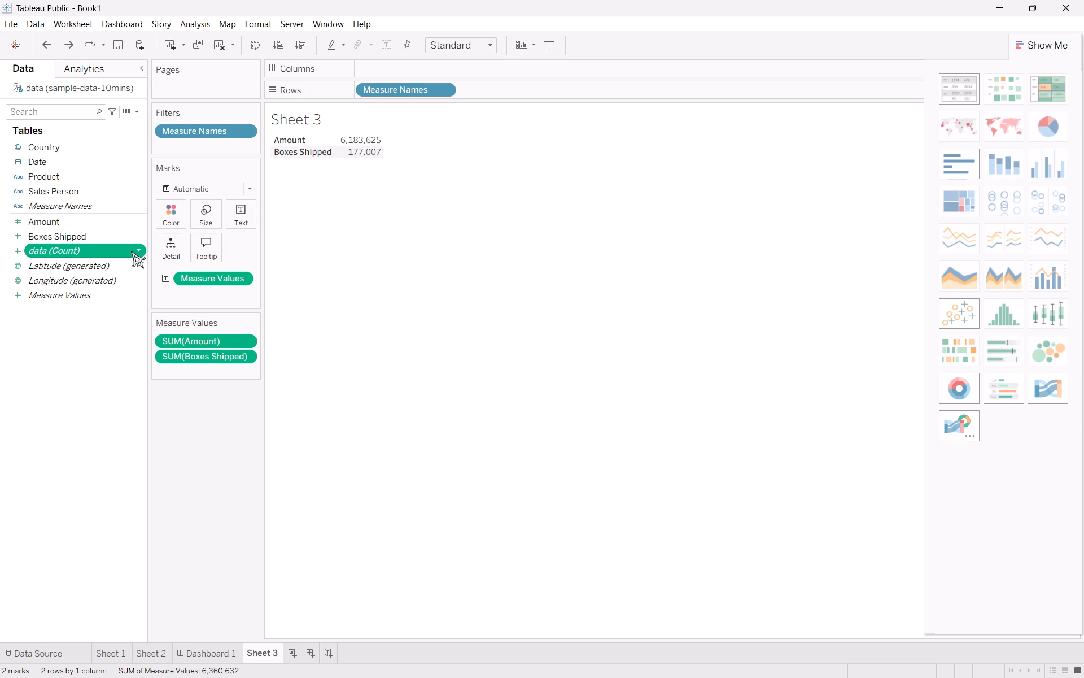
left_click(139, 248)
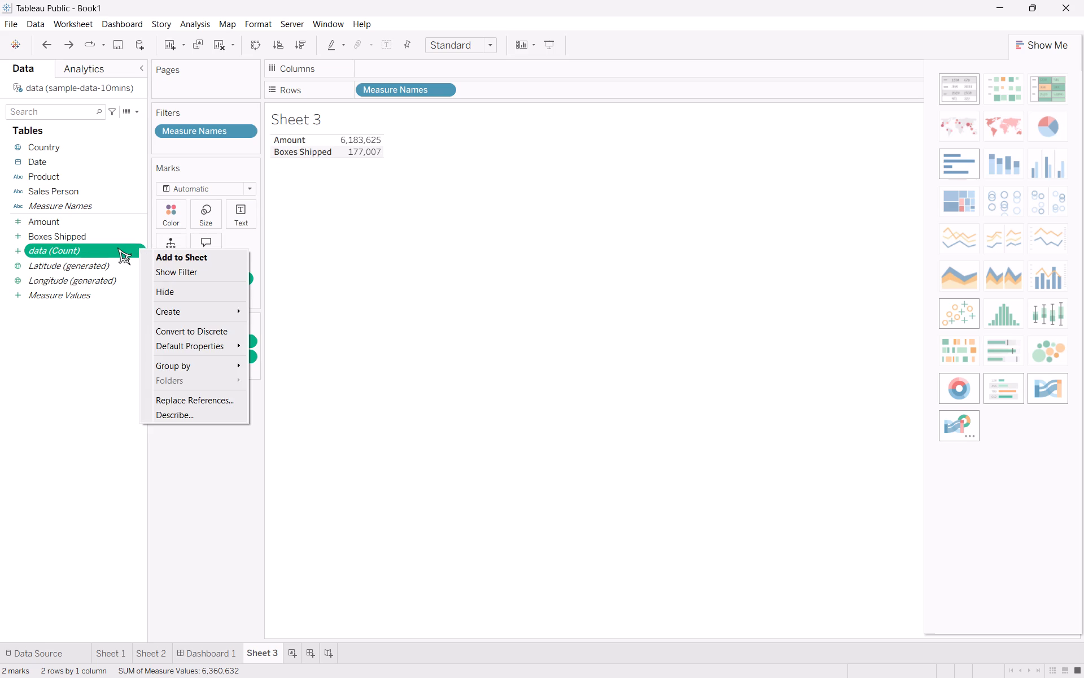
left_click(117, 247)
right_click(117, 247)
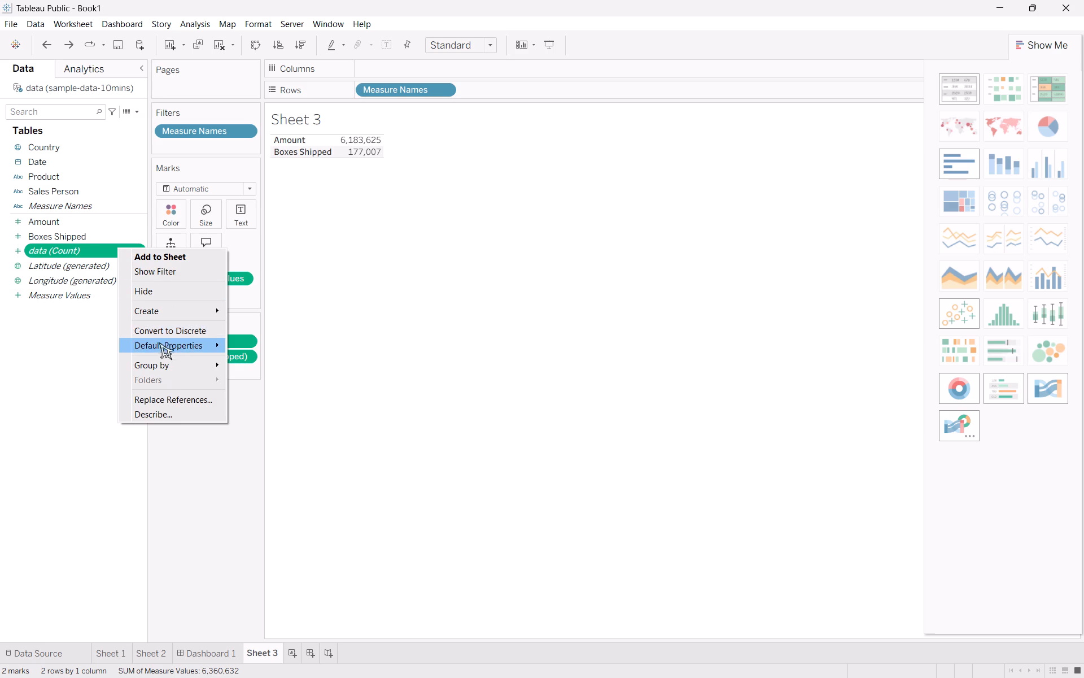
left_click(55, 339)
Start creating a calculated field from data (Count).
left_click(108, 250)
right_click(108, 250)
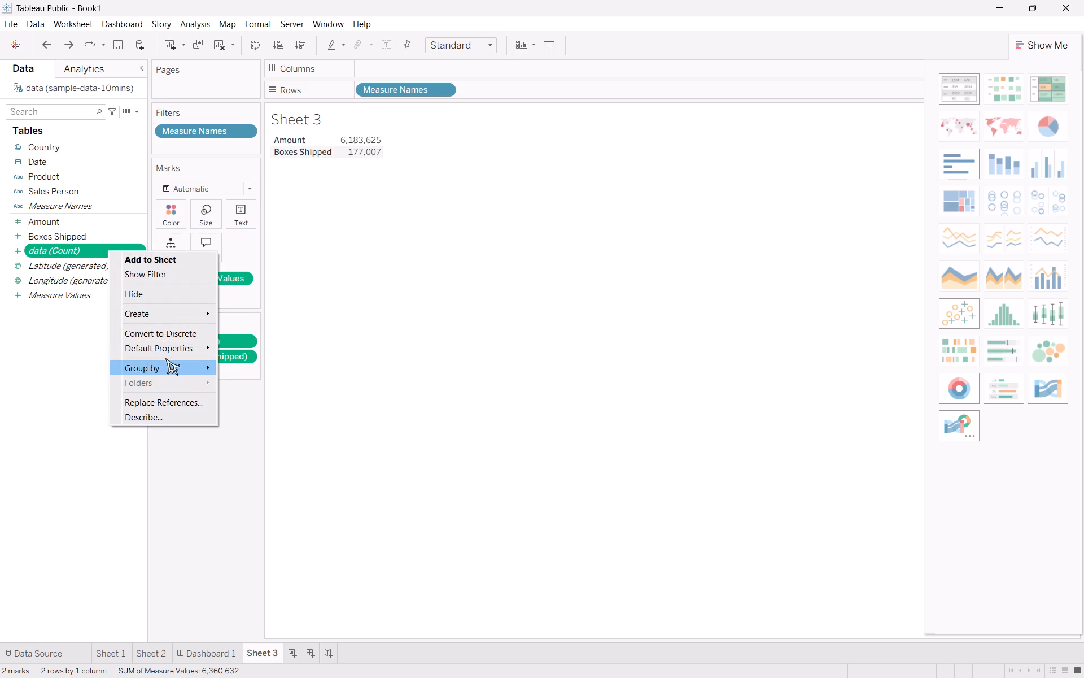
left_click(183, 314)
left_click(254, 314)
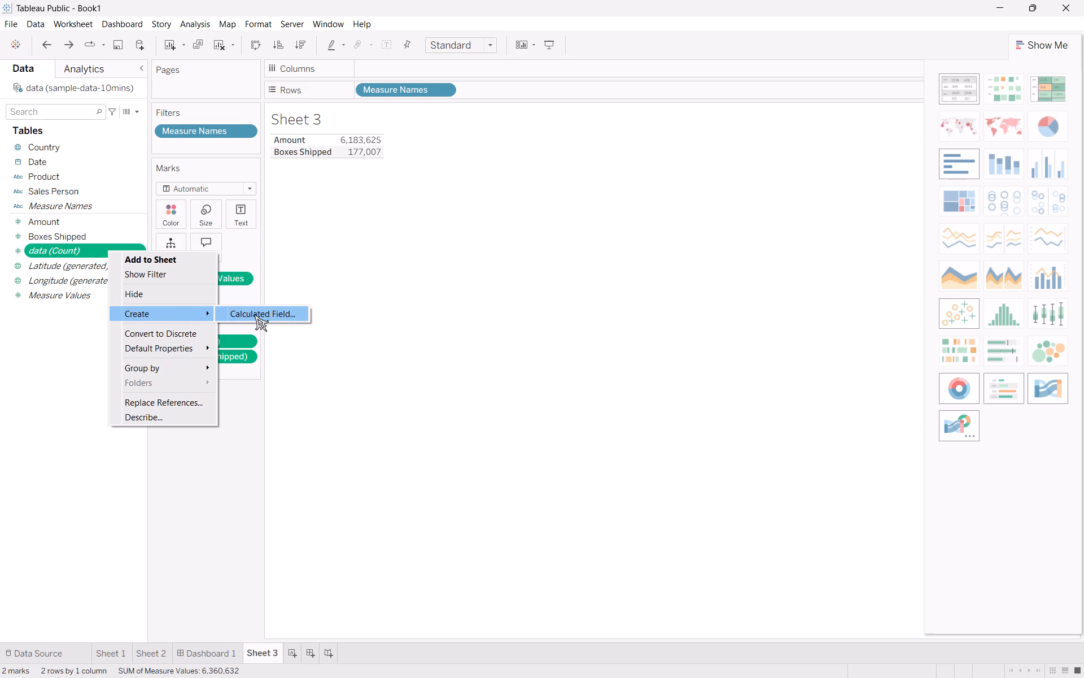
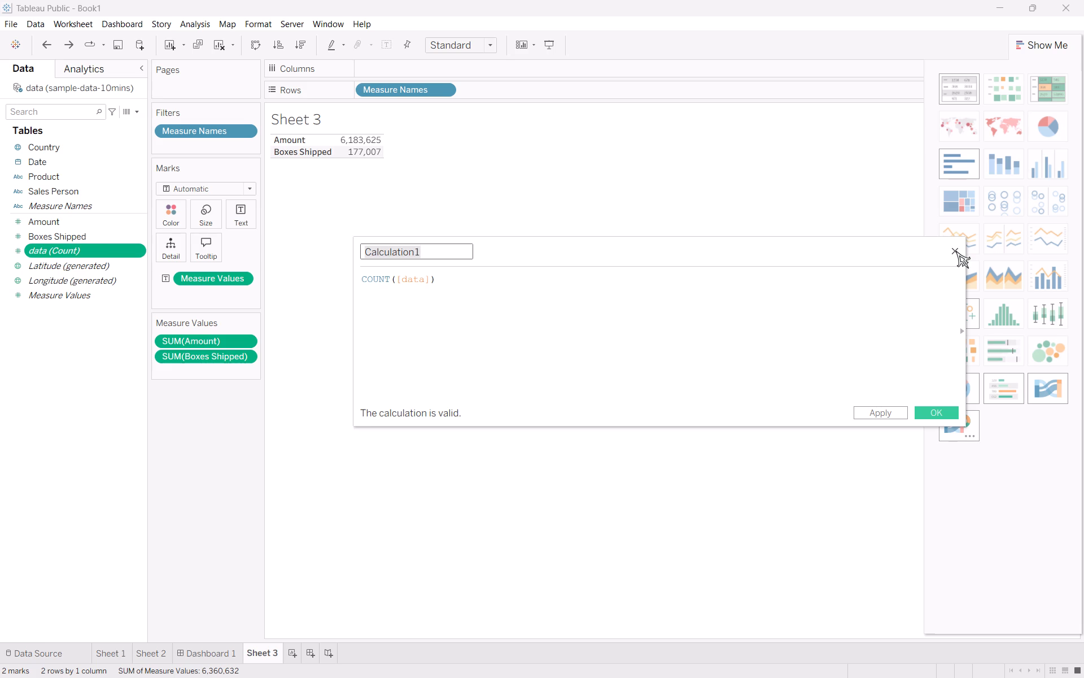
Name the calculated field "shipment count", keep the formula COUNT([data]), and save it.
left_click(429, 254)
scroll(421, 255, "left", 1)
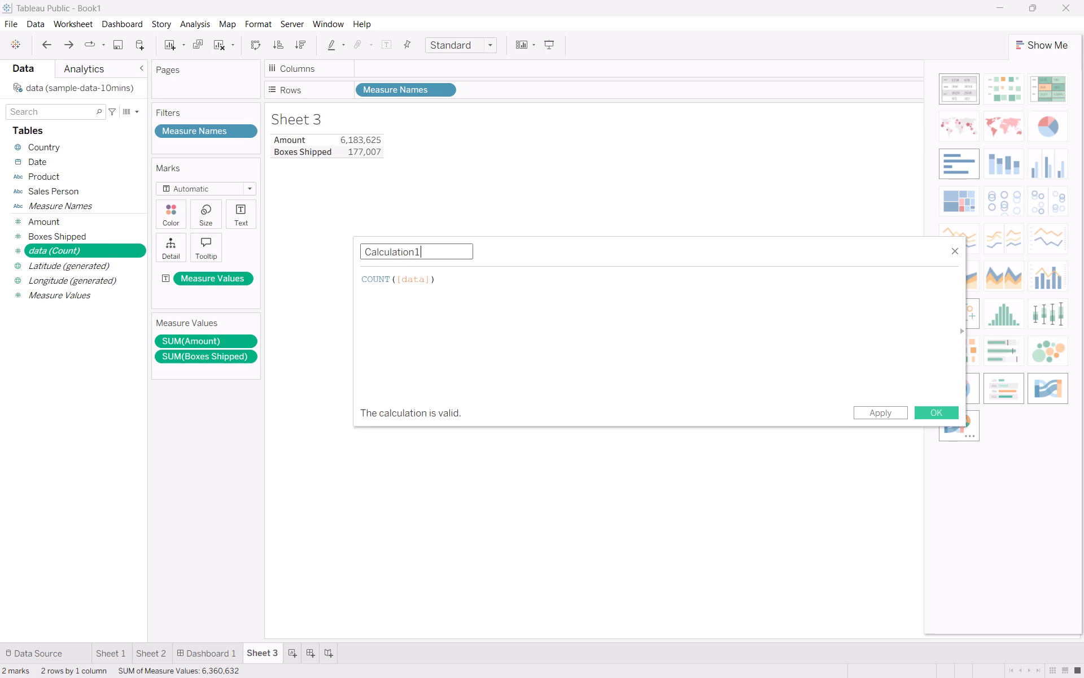
left_click_drag(425, 252, 353, 248)
left_click_drag(353, 248, 352, 248)
type("shipment count")
key("space")
key("Return")
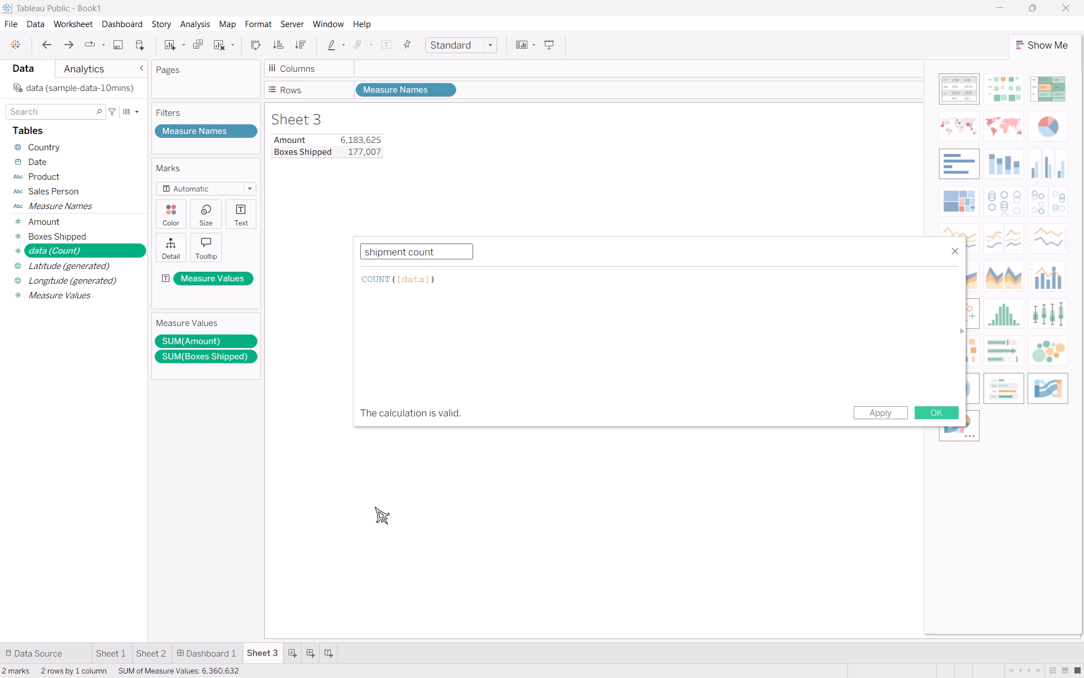
left_click(938, 407)
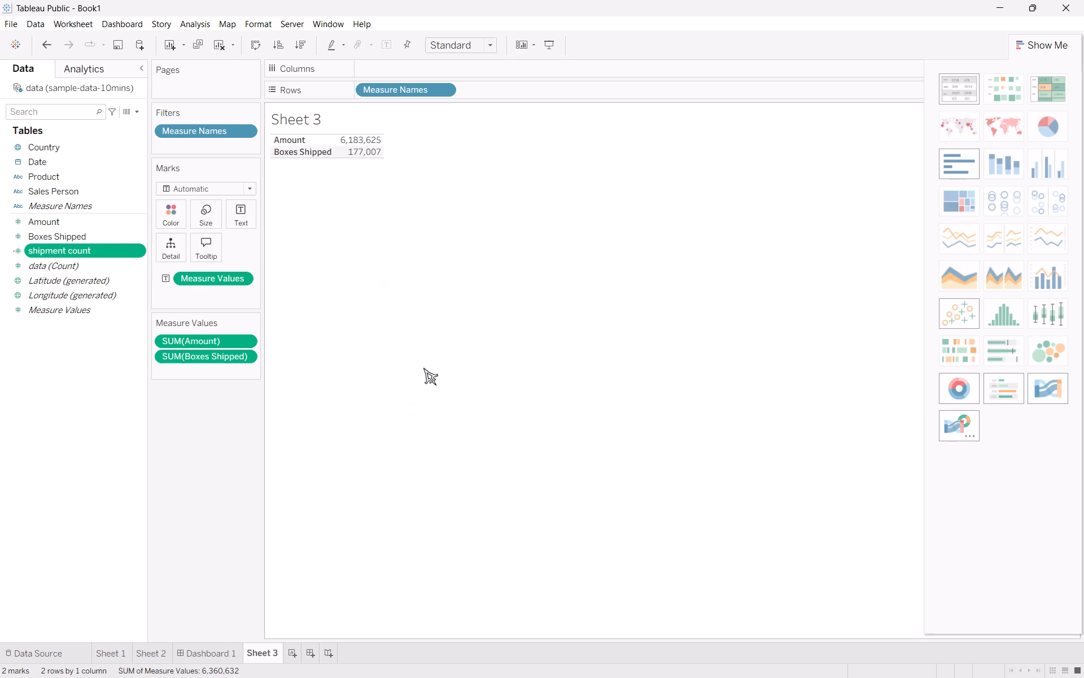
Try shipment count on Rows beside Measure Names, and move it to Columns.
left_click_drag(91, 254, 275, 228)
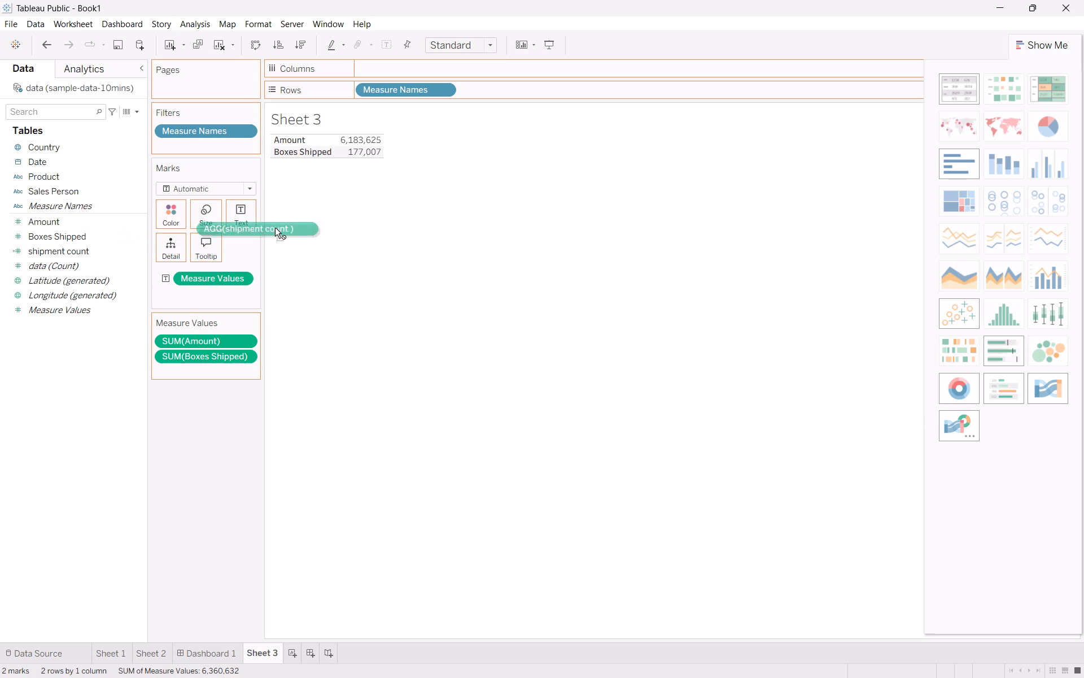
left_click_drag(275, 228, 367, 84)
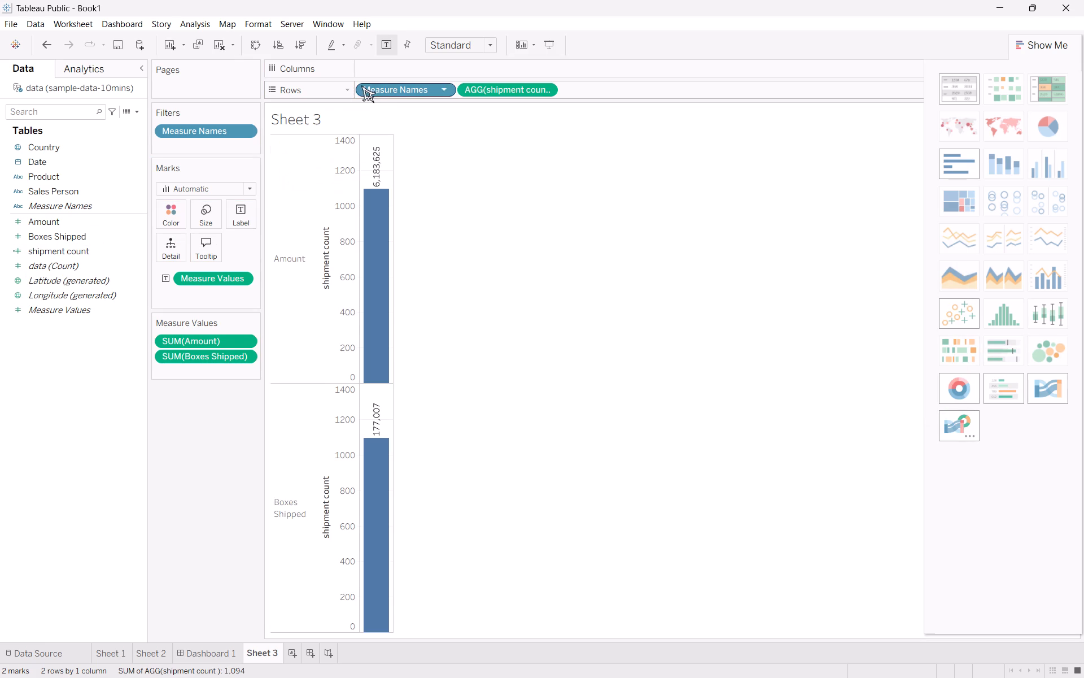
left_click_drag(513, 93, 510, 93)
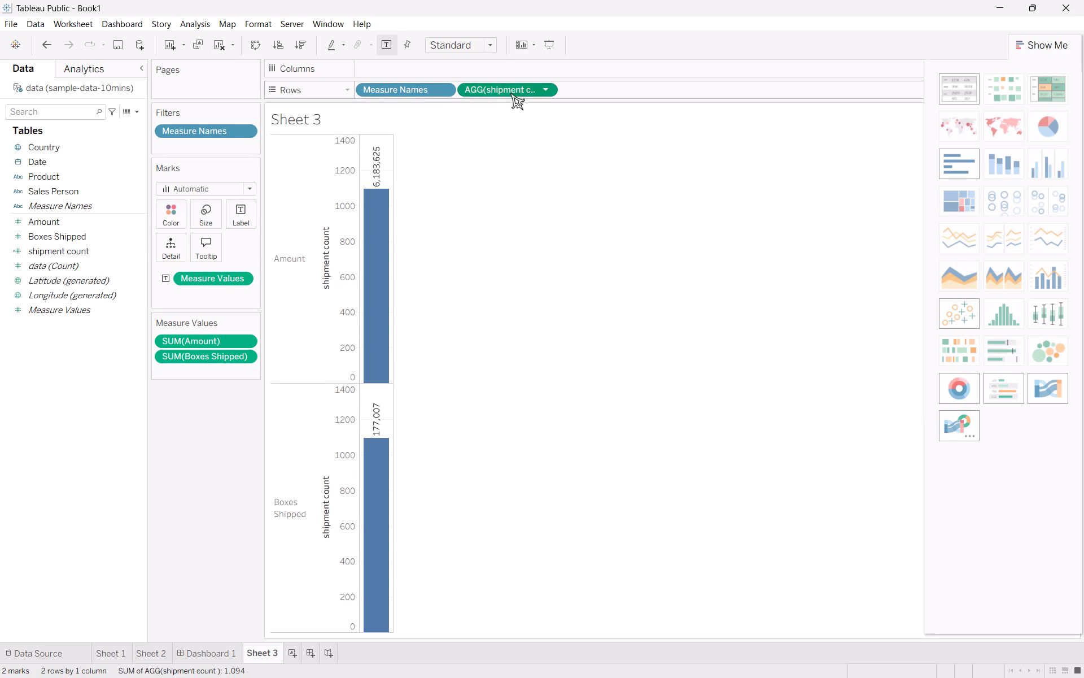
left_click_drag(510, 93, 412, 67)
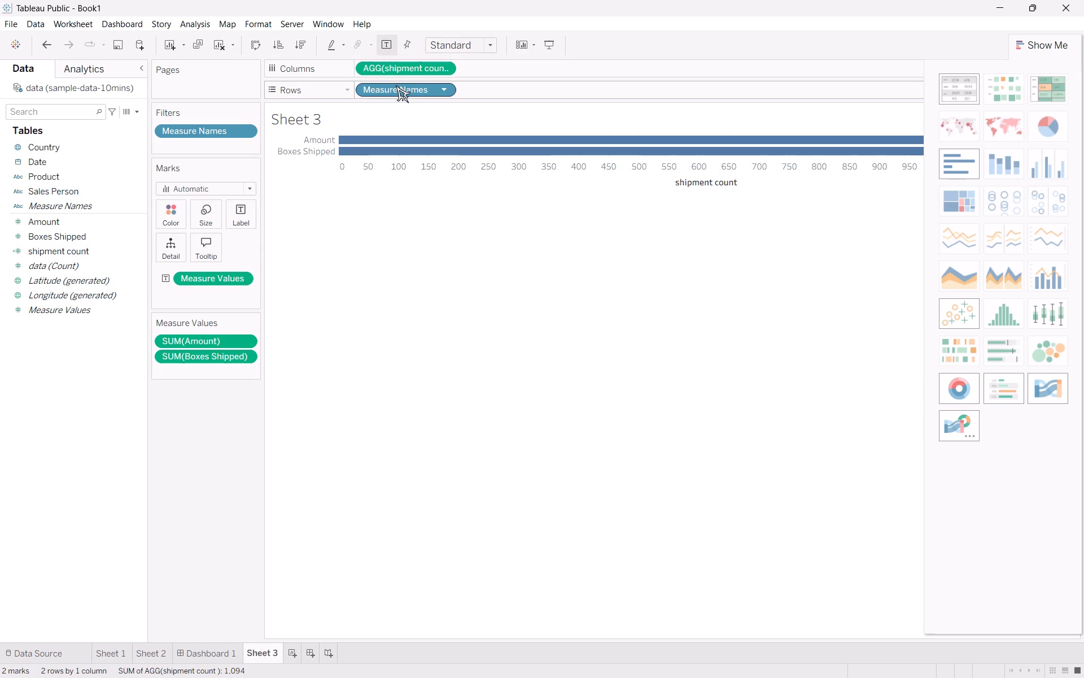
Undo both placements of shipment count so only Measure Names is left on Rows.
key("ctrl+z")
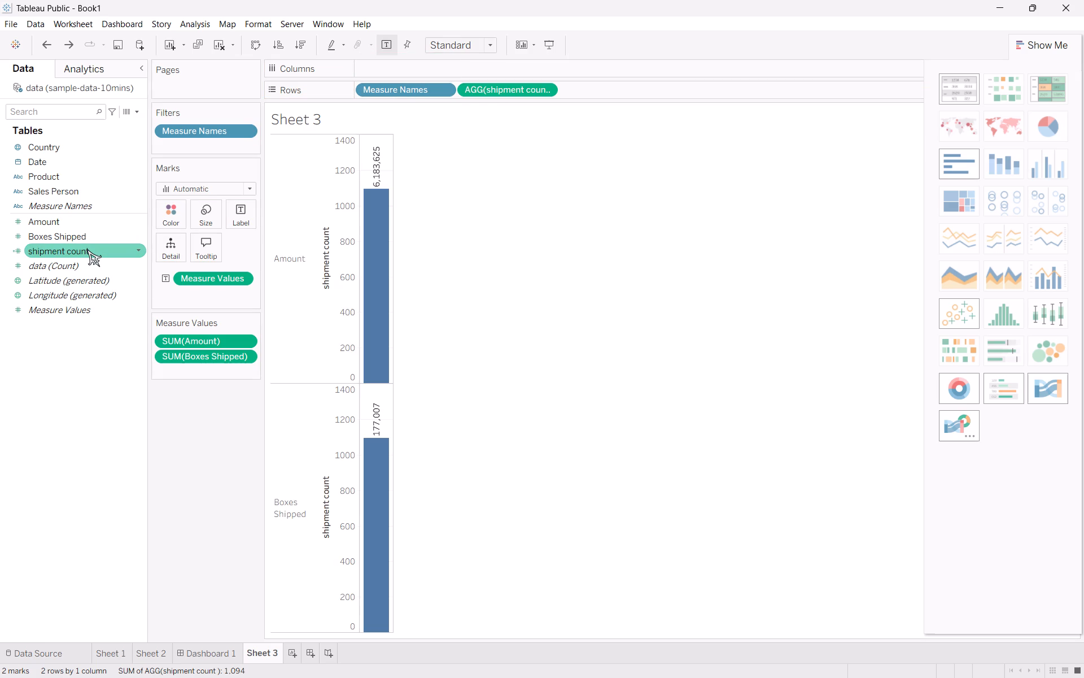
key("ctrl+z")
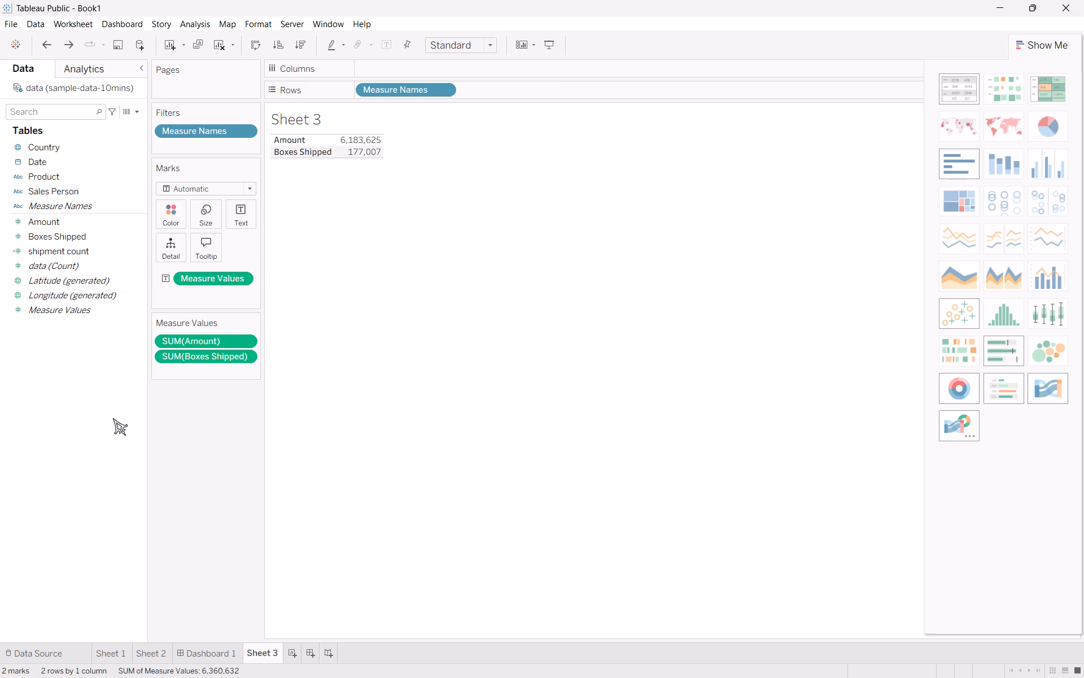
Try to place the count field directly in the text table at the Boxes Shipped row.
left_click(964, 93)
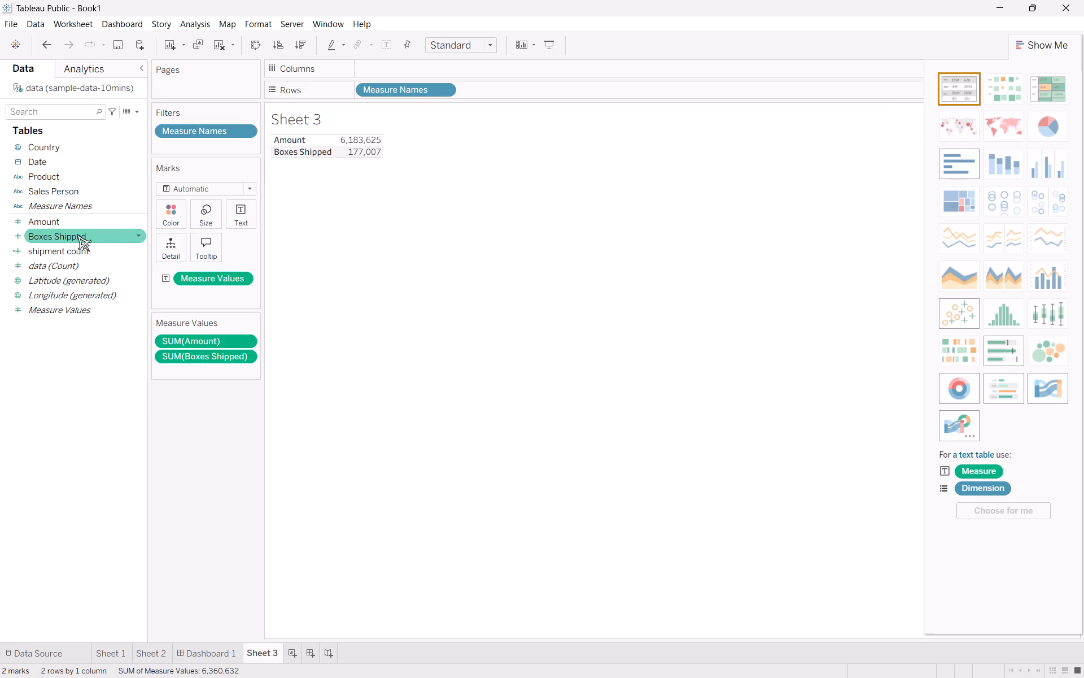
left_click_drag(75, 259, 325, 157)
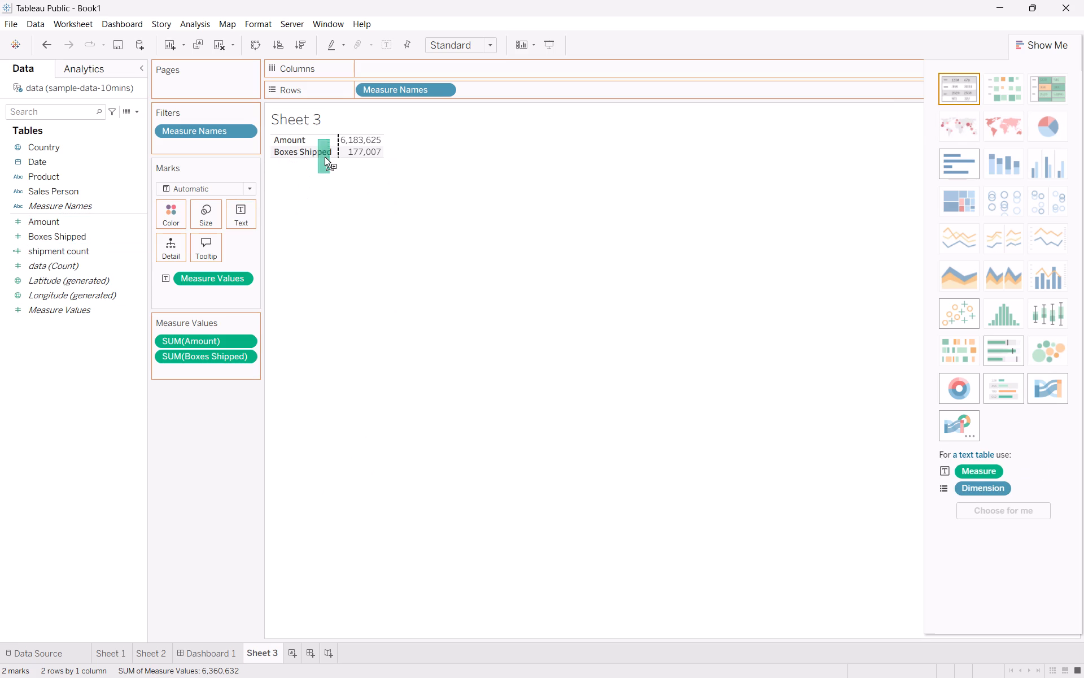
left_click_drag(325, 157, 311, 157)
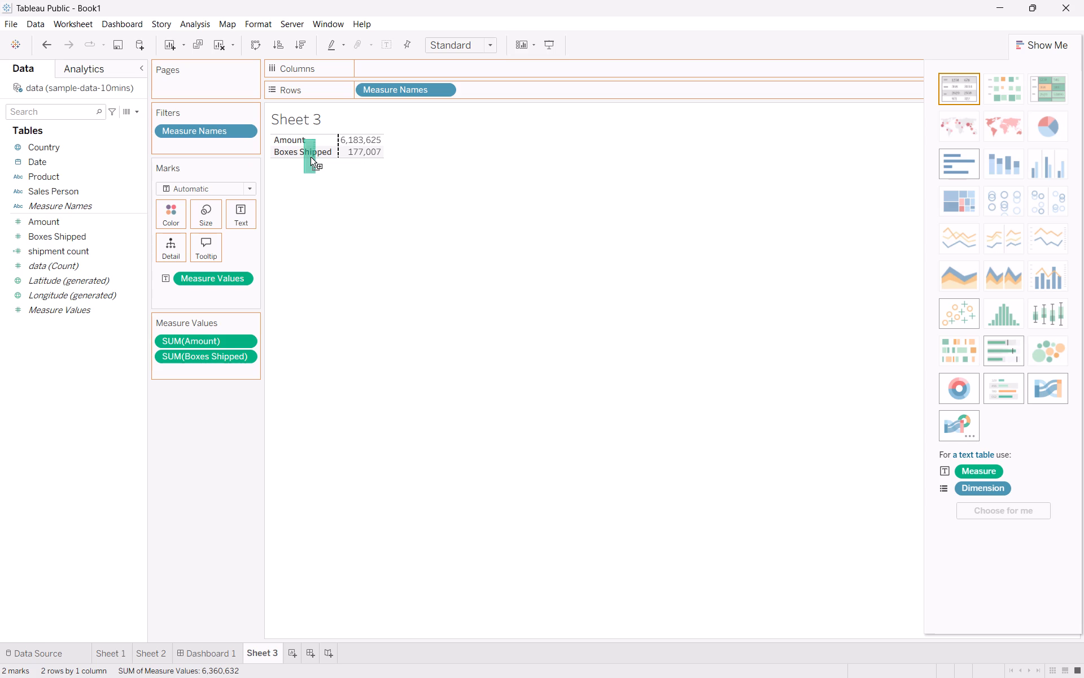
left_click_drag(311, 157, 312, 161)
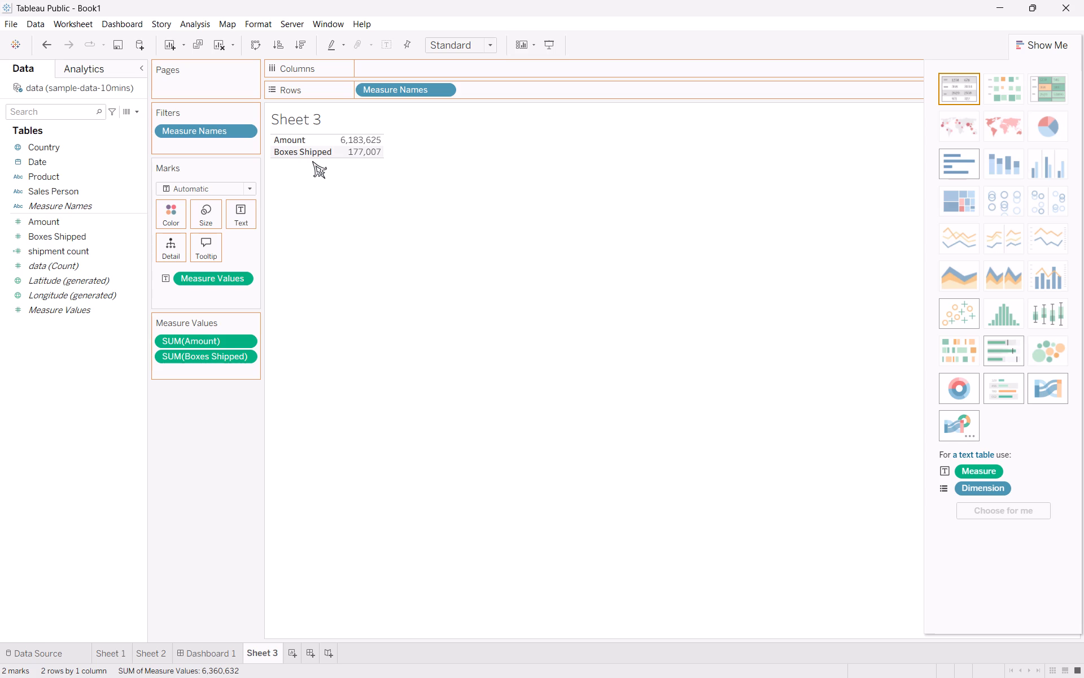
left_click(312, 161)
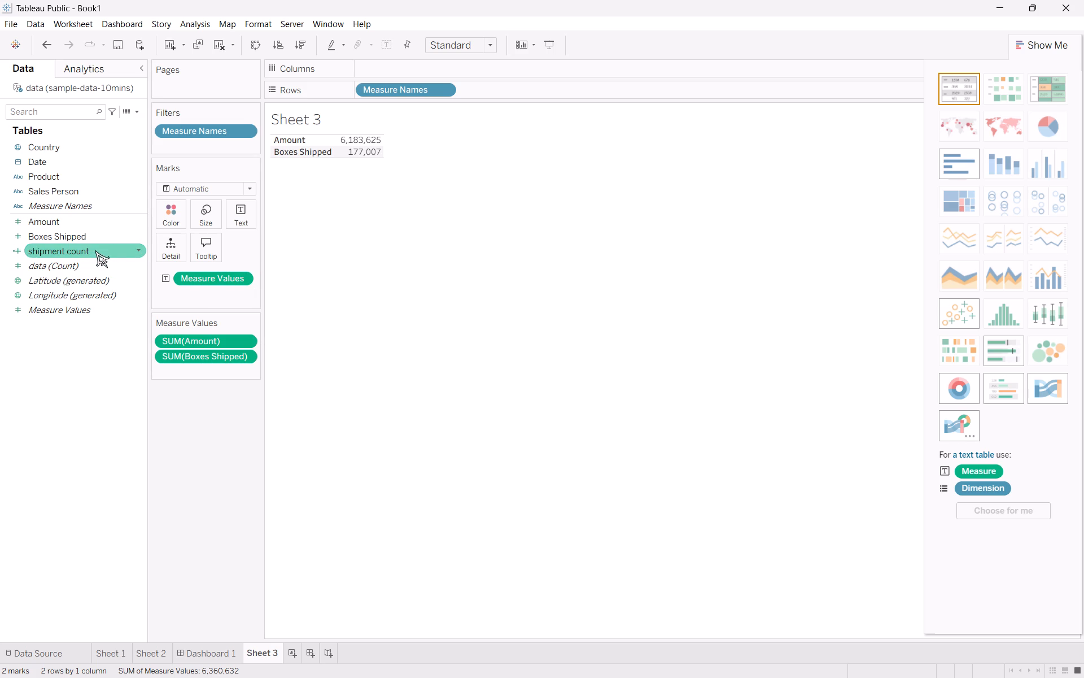
Add data (Count) to Rows after Measure Names and convert the view to a text table.
left_click_drag(95, 260, 350, 111)
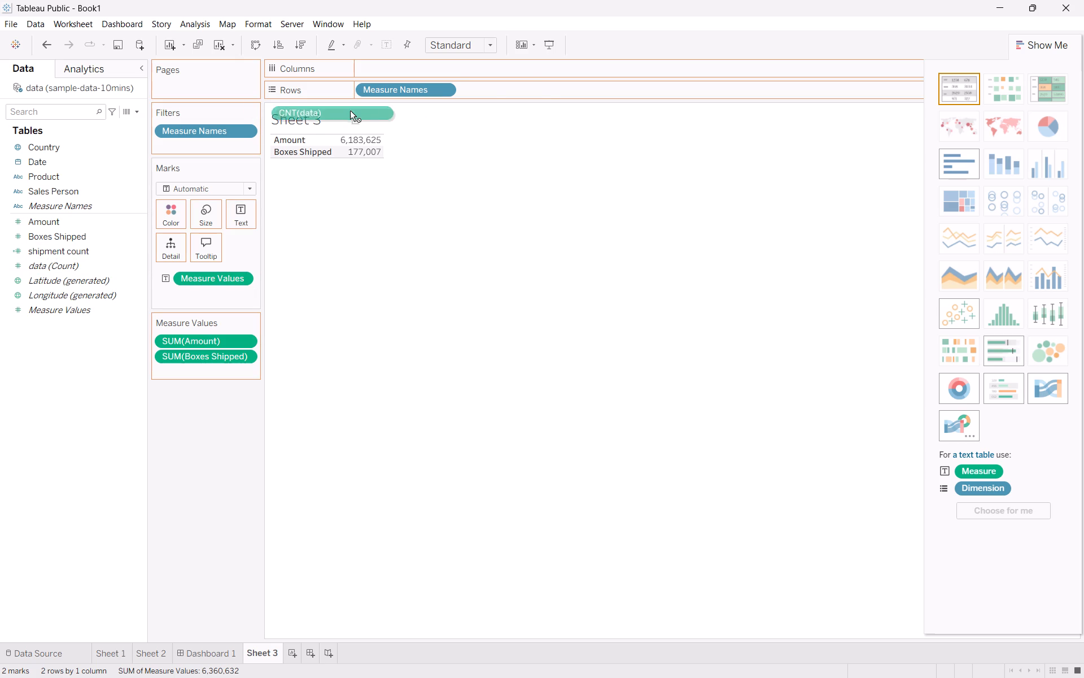
left_click_drag(350, 111, 531, 85)
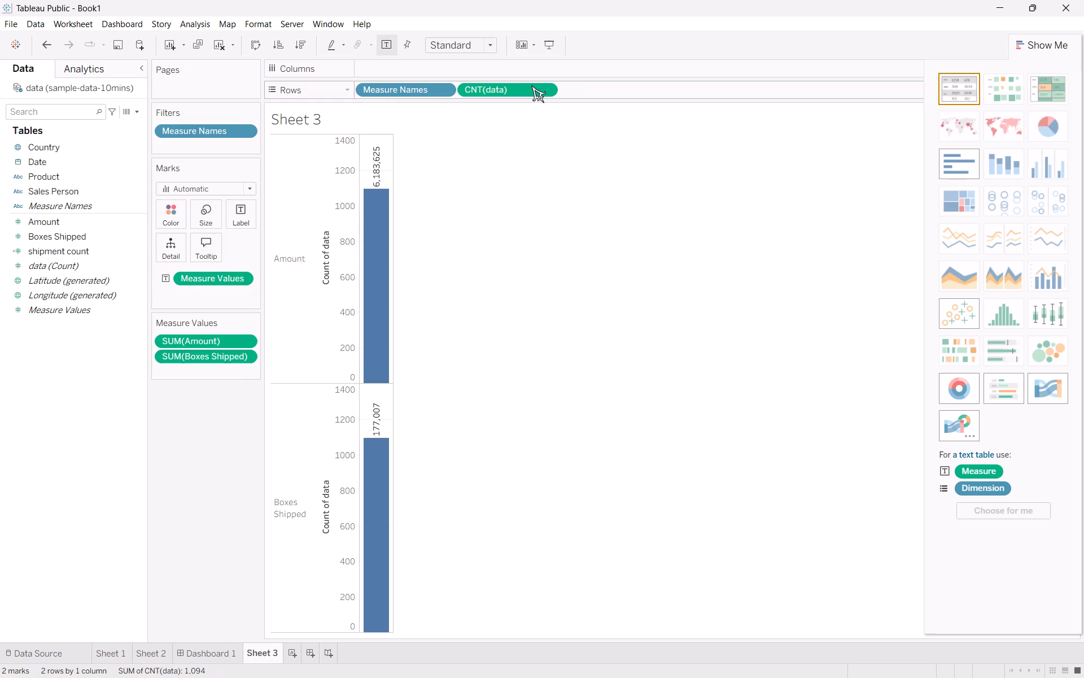
scroll(412, 285, "down", 1)
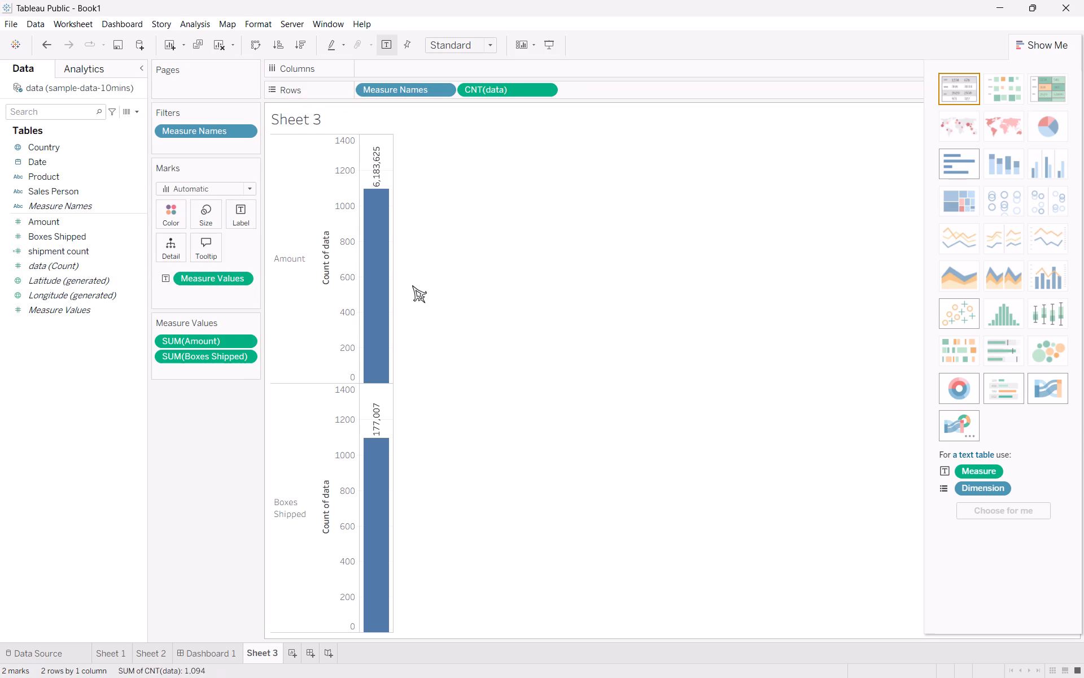
scroll(412, 285, "down", 1)
left_click(960, 84)
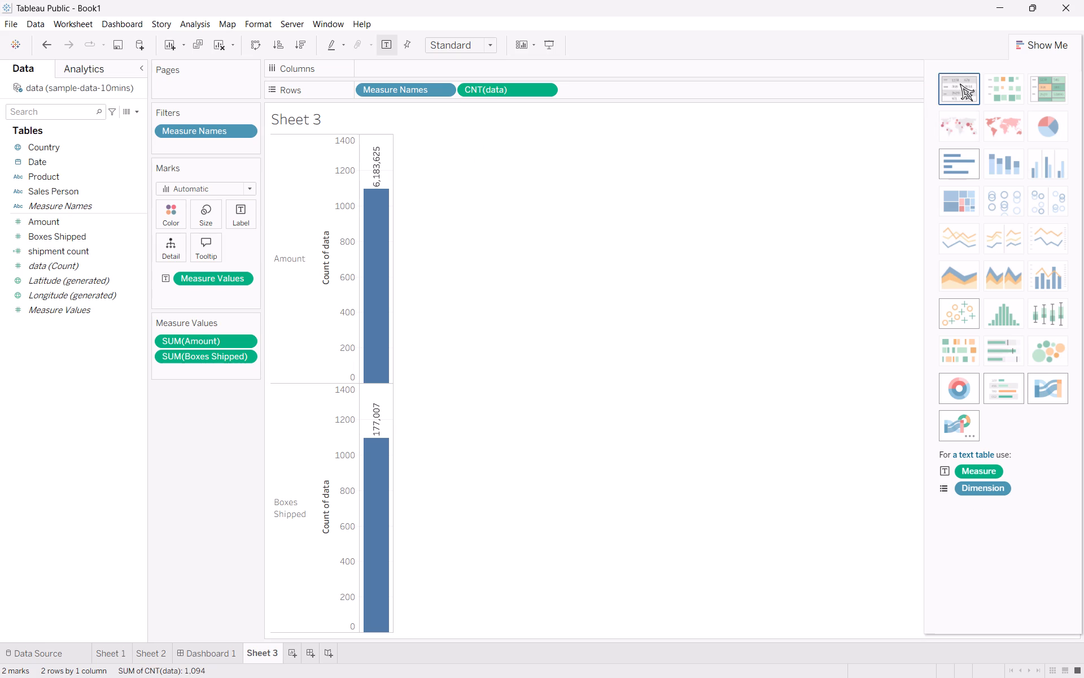
double_click(960, 84)
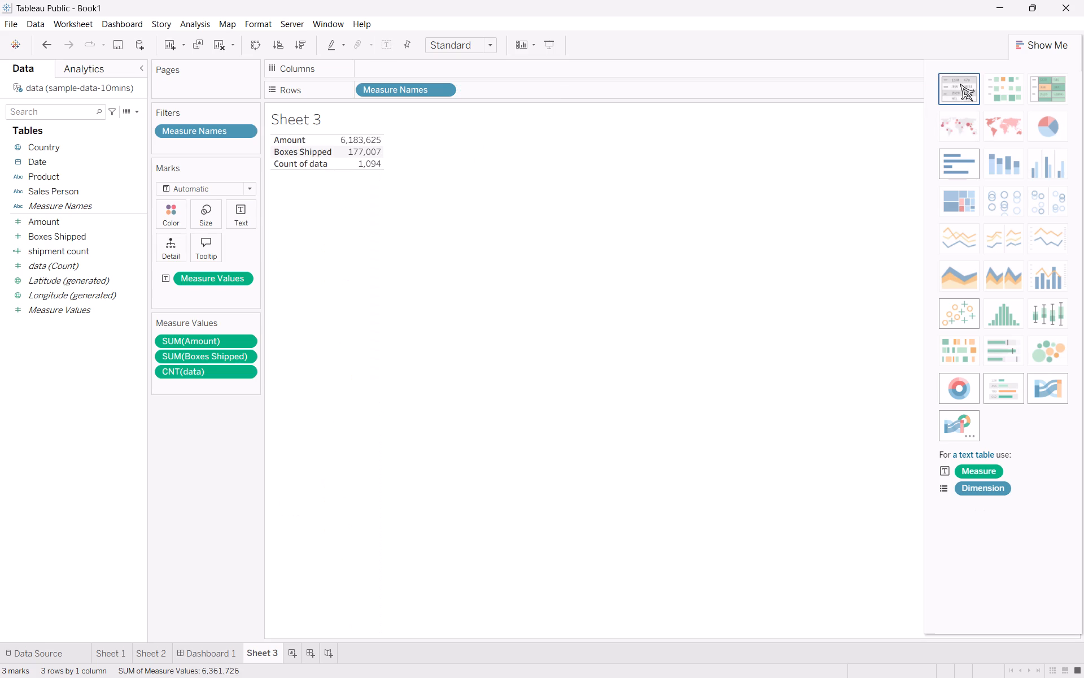
Add shipment count to Rows after Measure Names and convert the view to a text table.
left_click_drag(87, 253, 344, 146)
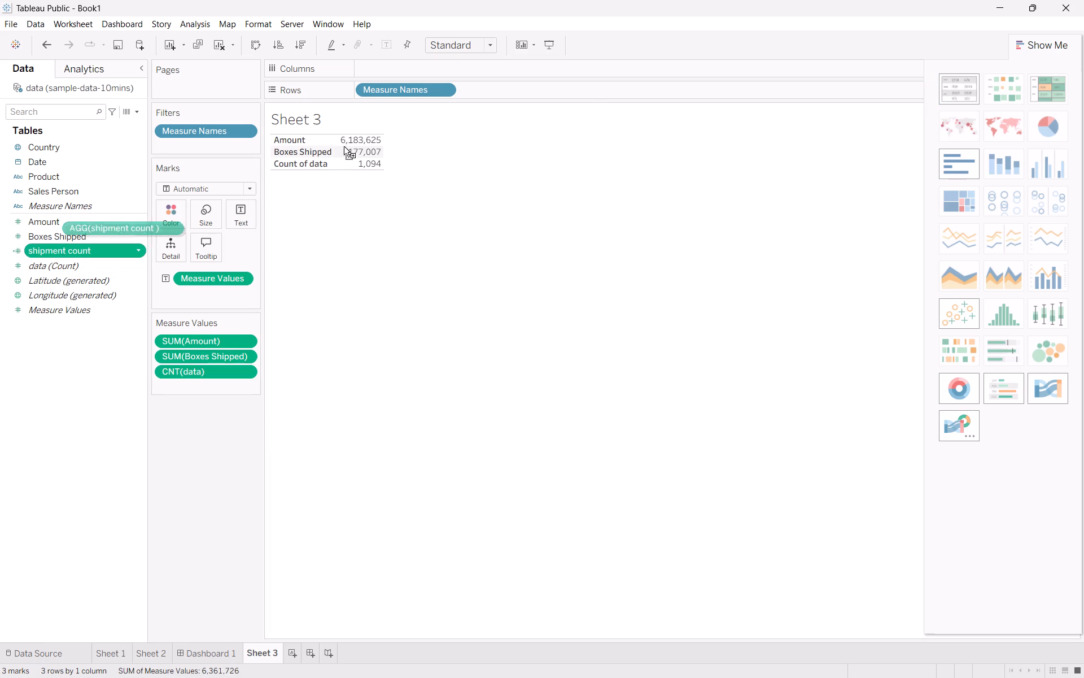
left_click_drag(344, 146, 519, 93)
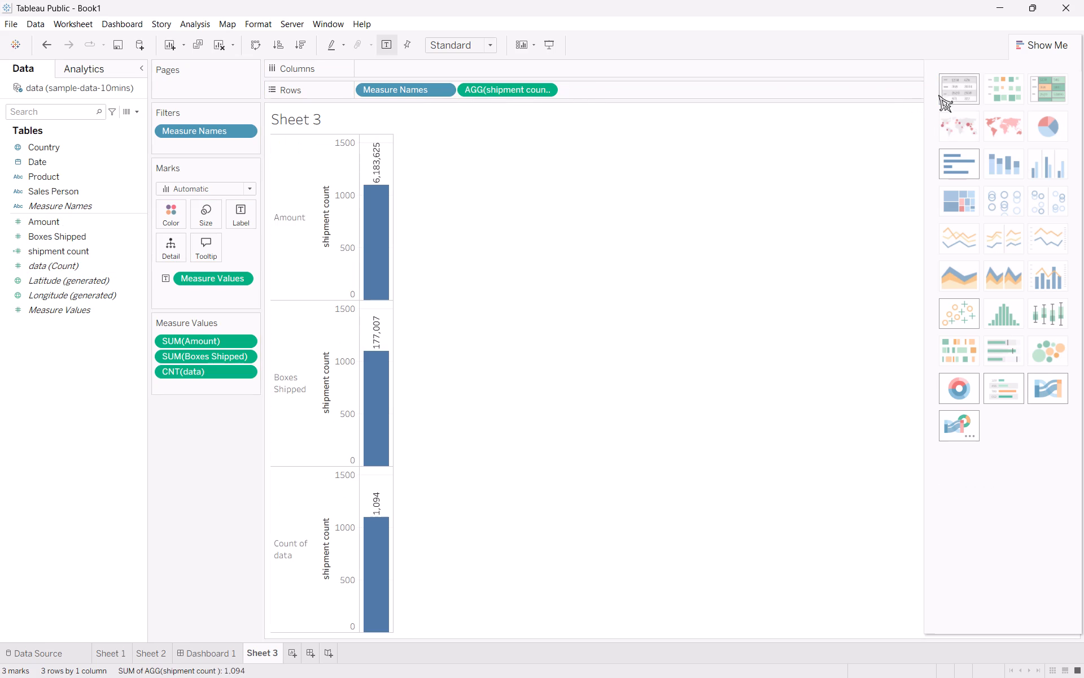
double_click(943, 93)
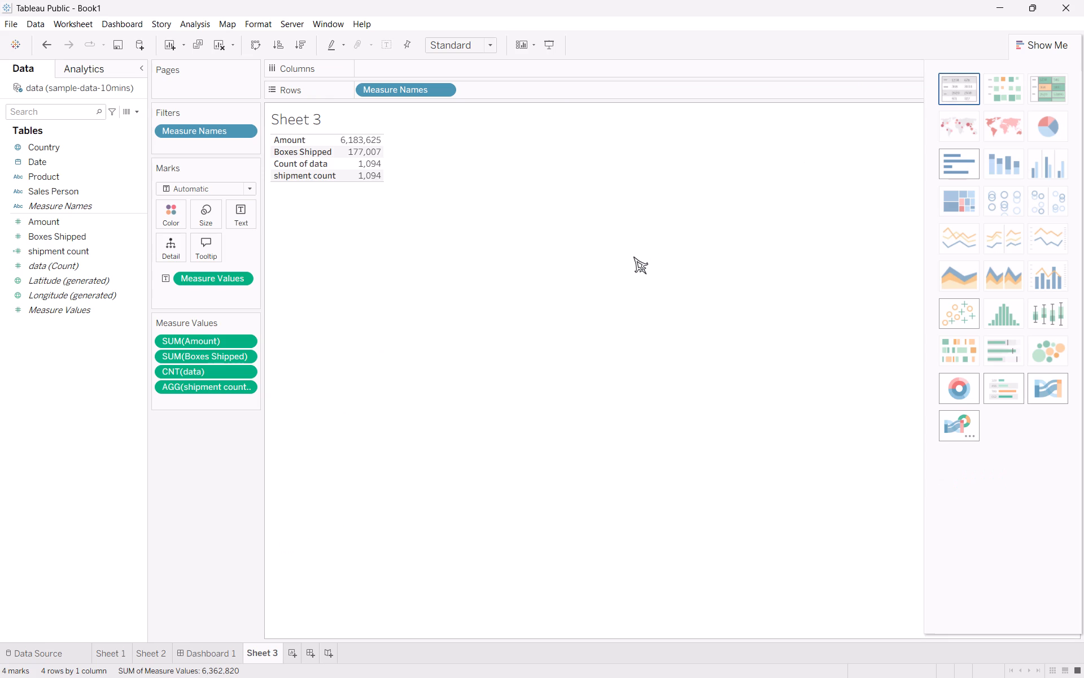
left_click(633, 257)
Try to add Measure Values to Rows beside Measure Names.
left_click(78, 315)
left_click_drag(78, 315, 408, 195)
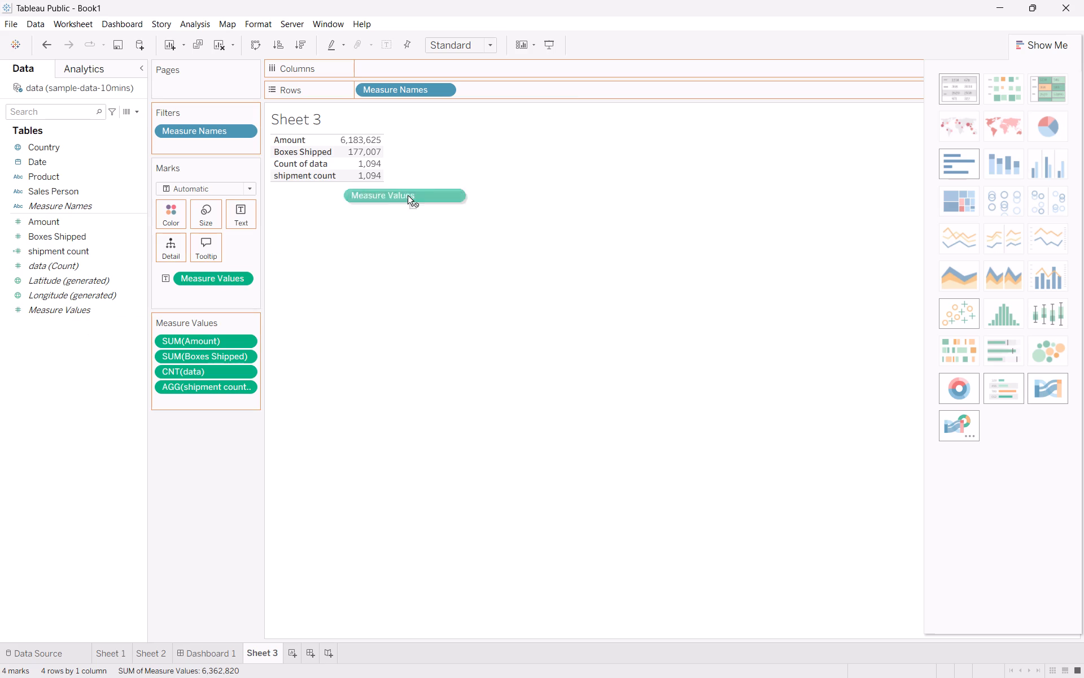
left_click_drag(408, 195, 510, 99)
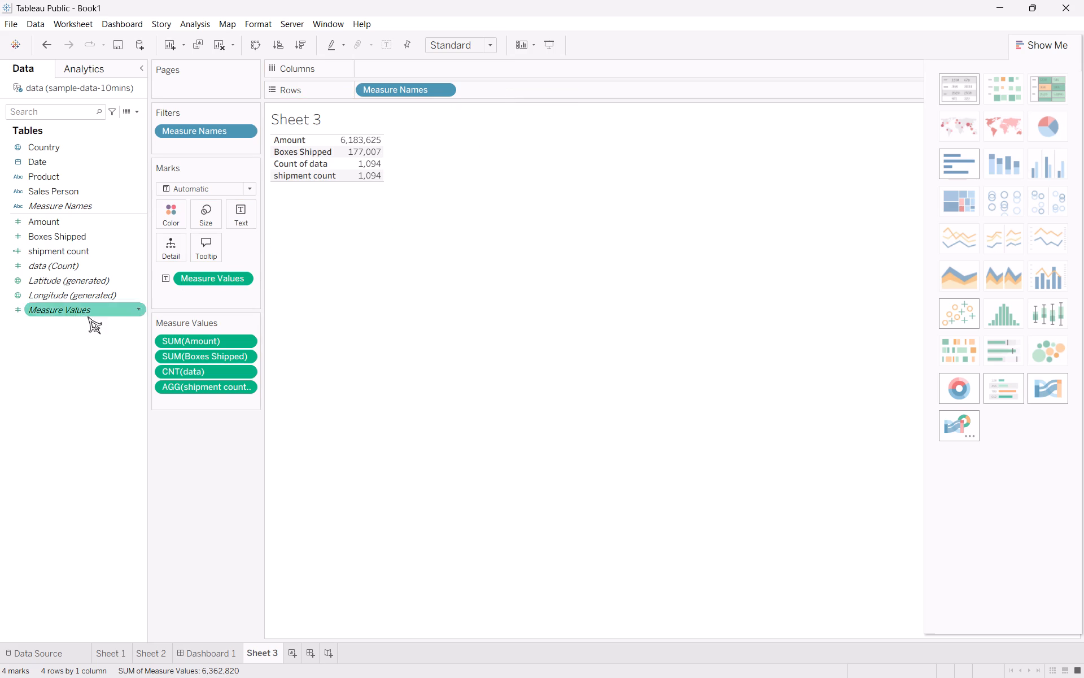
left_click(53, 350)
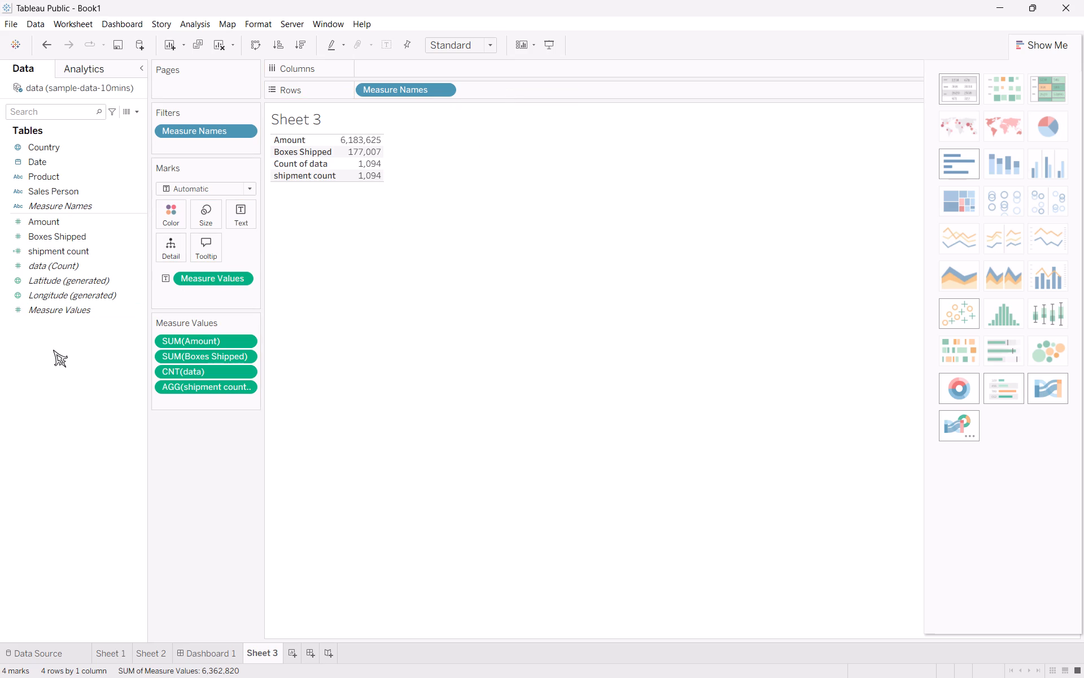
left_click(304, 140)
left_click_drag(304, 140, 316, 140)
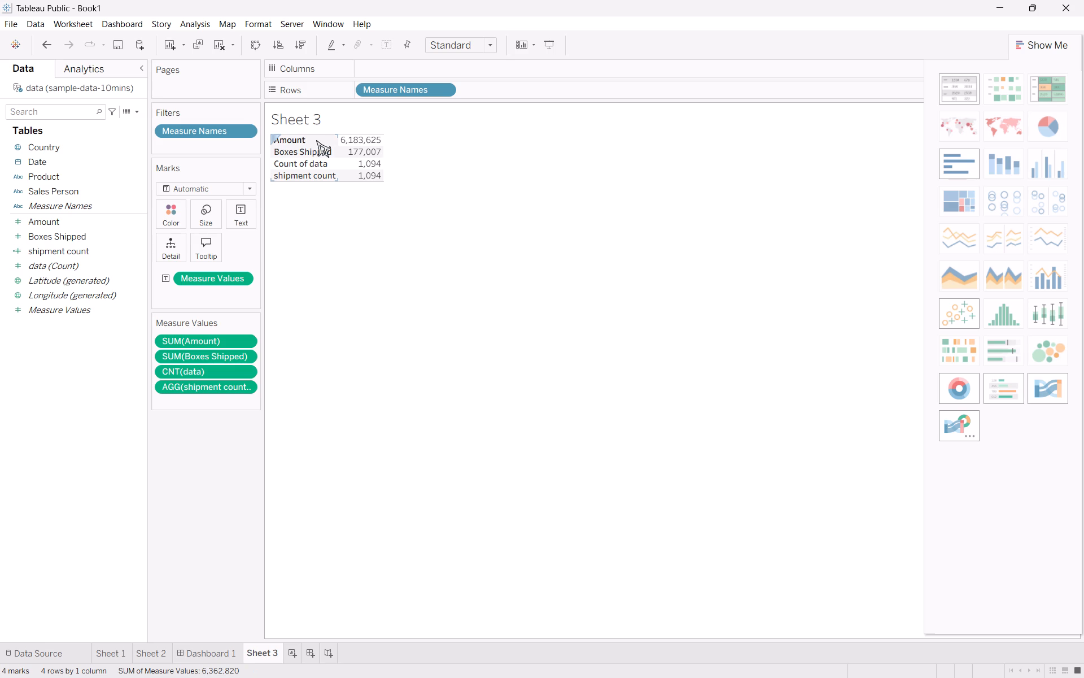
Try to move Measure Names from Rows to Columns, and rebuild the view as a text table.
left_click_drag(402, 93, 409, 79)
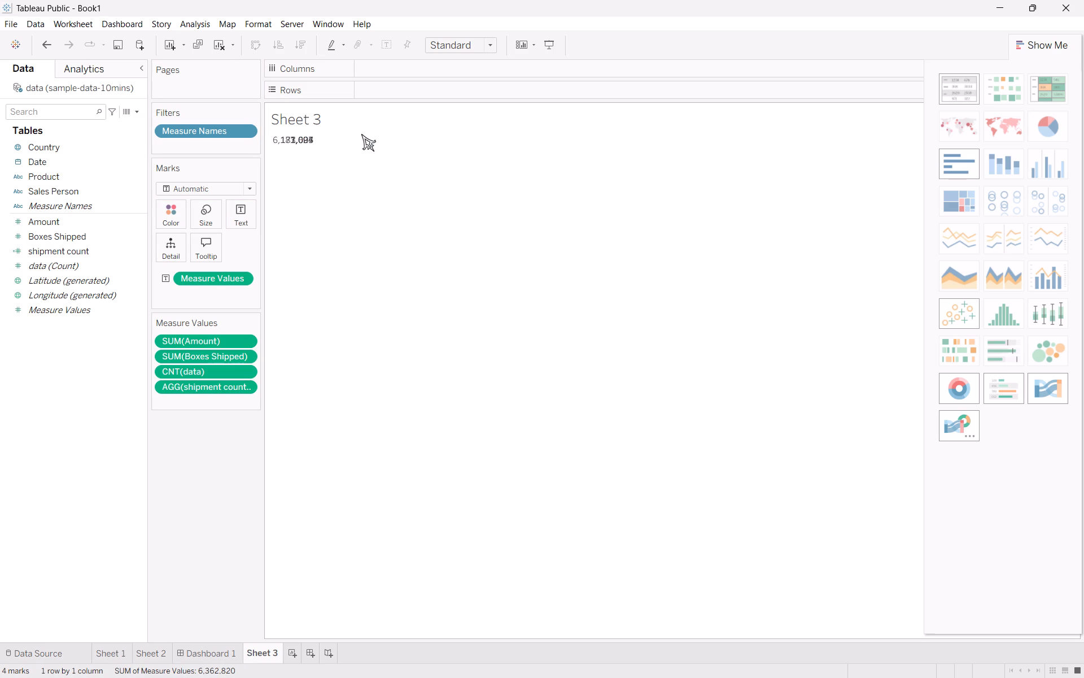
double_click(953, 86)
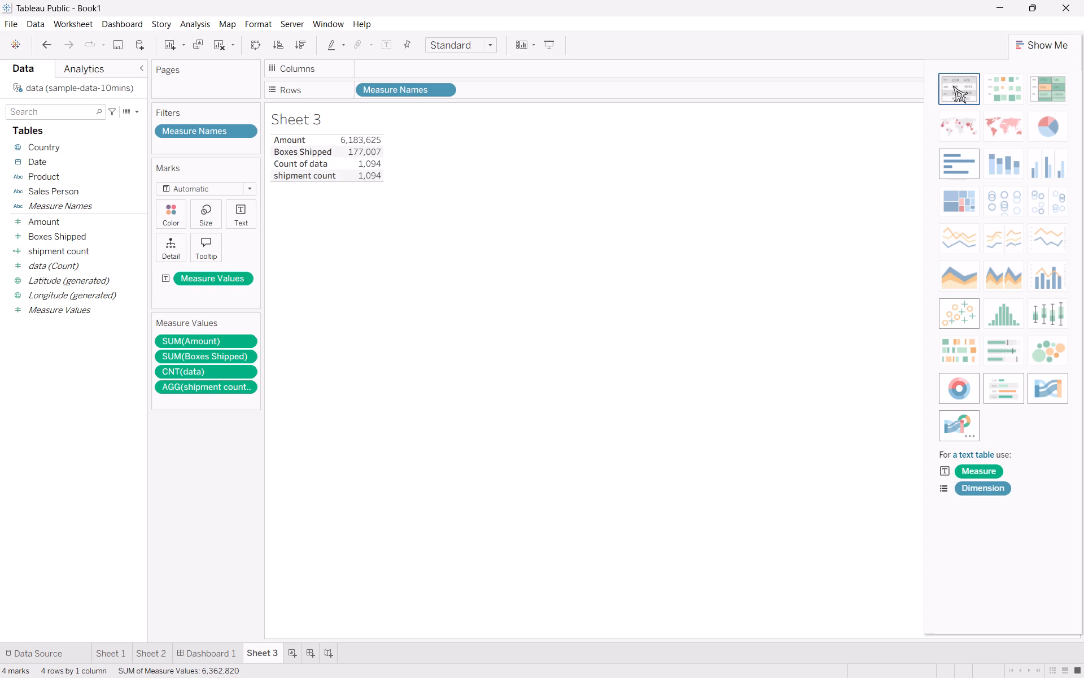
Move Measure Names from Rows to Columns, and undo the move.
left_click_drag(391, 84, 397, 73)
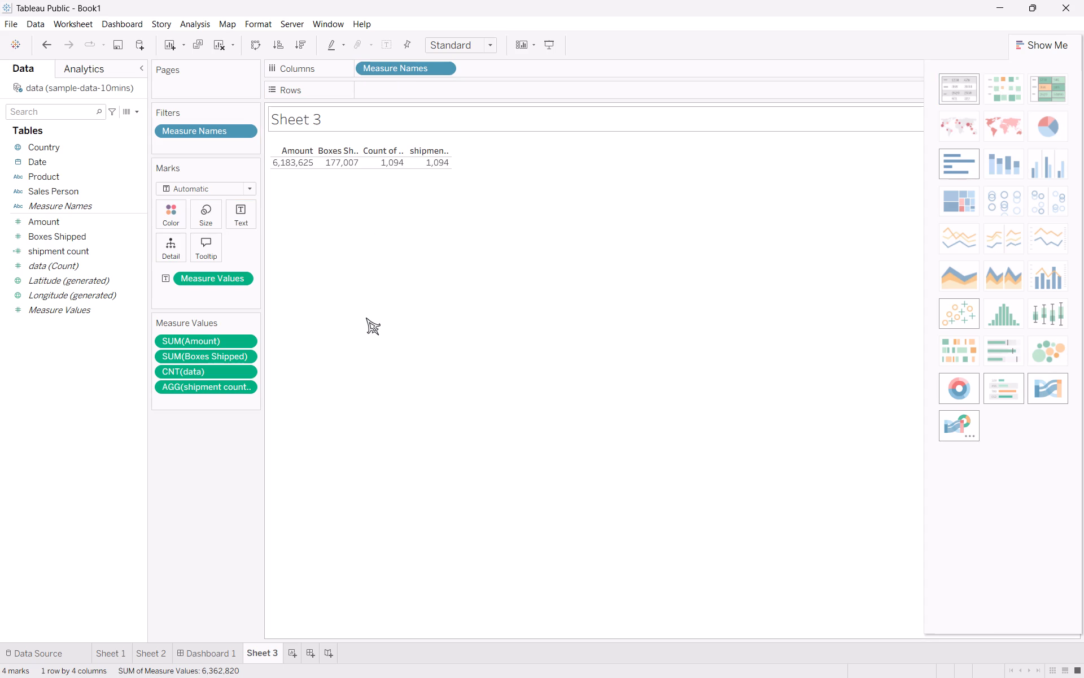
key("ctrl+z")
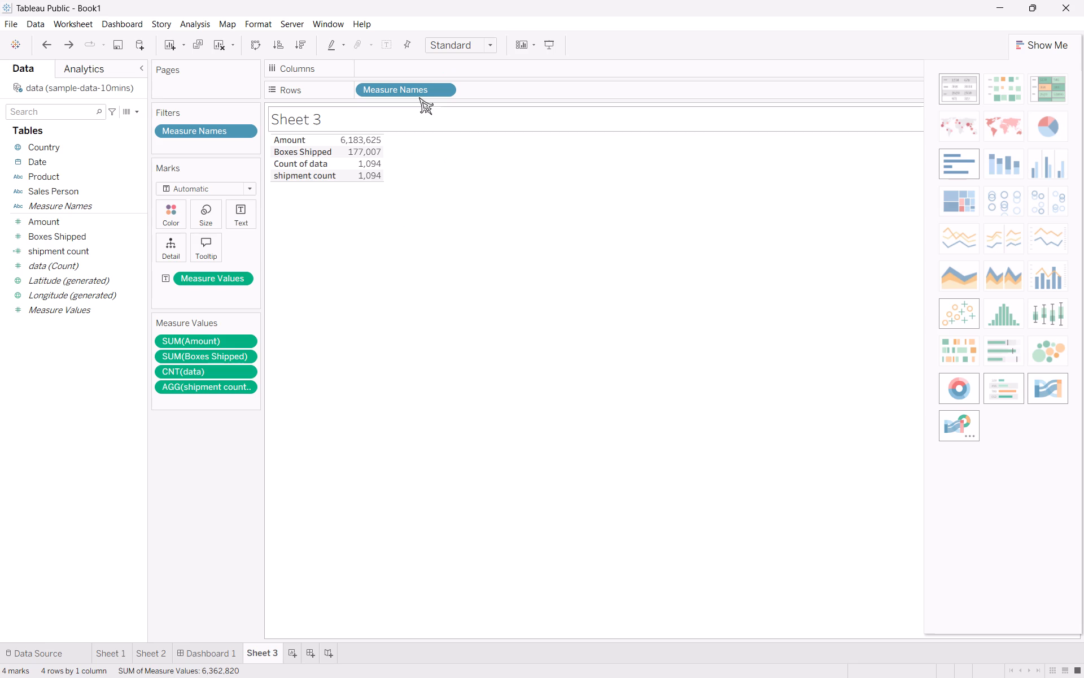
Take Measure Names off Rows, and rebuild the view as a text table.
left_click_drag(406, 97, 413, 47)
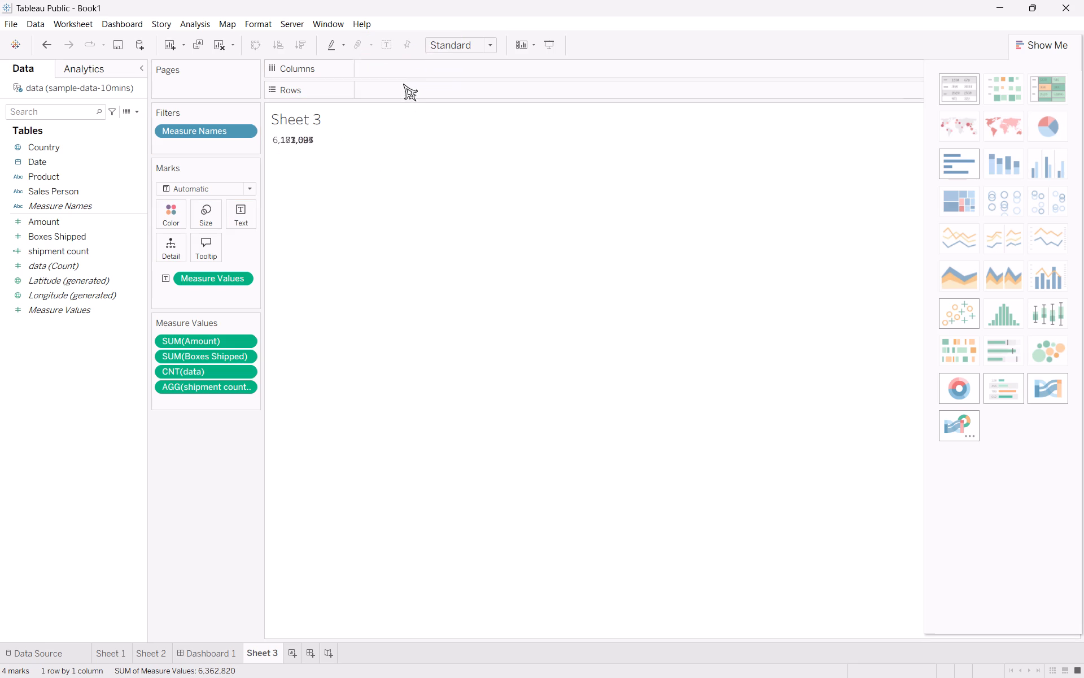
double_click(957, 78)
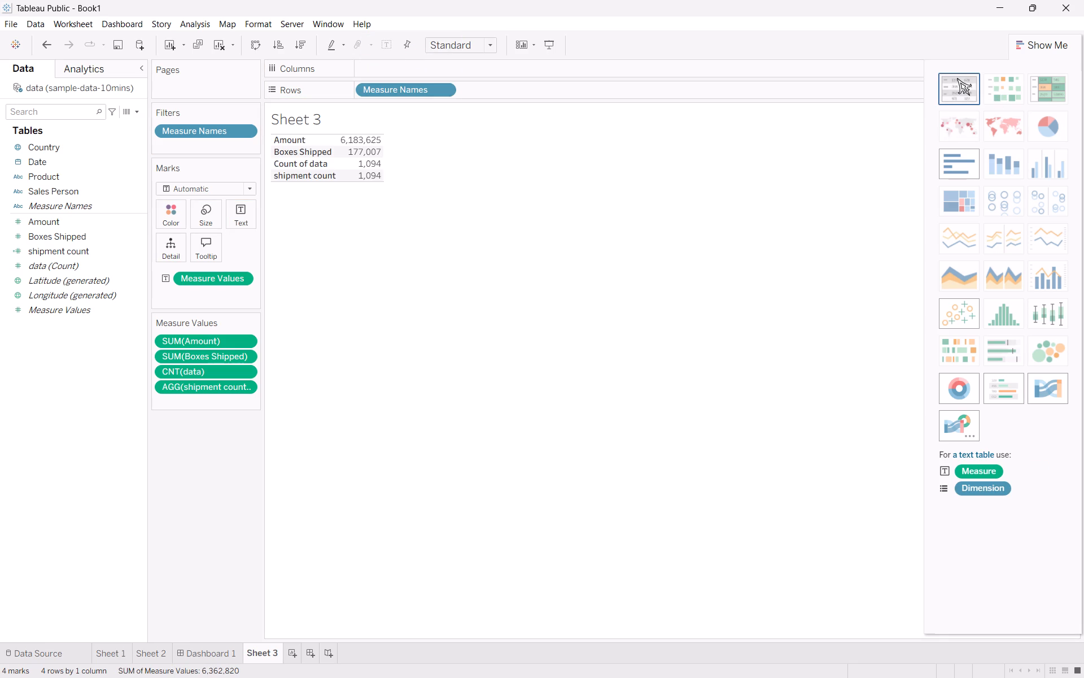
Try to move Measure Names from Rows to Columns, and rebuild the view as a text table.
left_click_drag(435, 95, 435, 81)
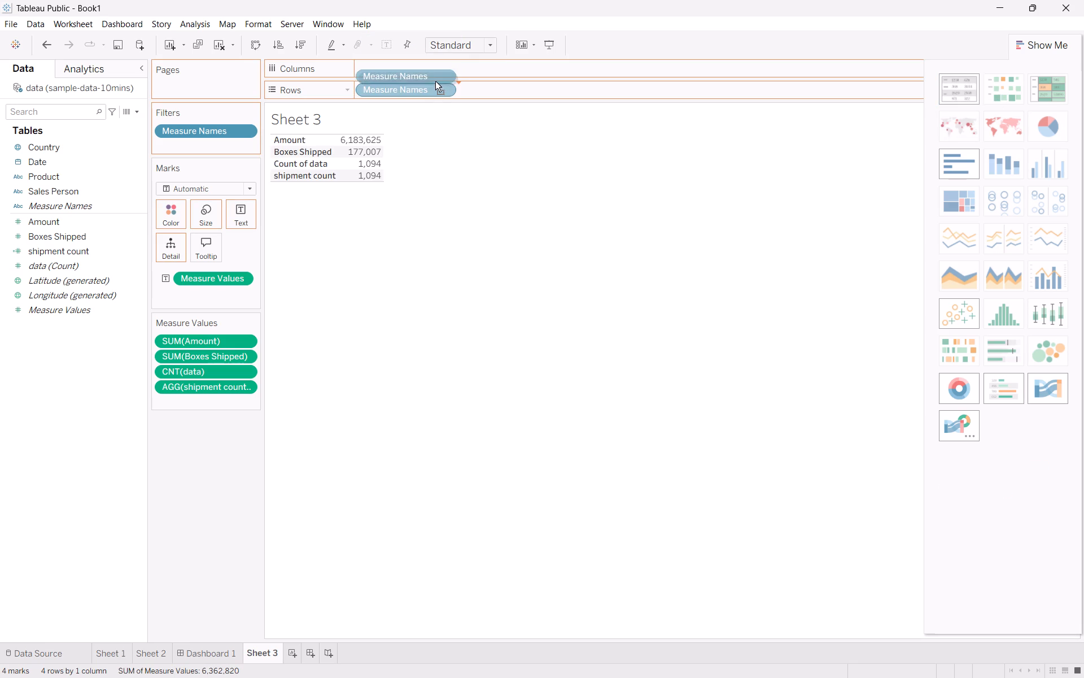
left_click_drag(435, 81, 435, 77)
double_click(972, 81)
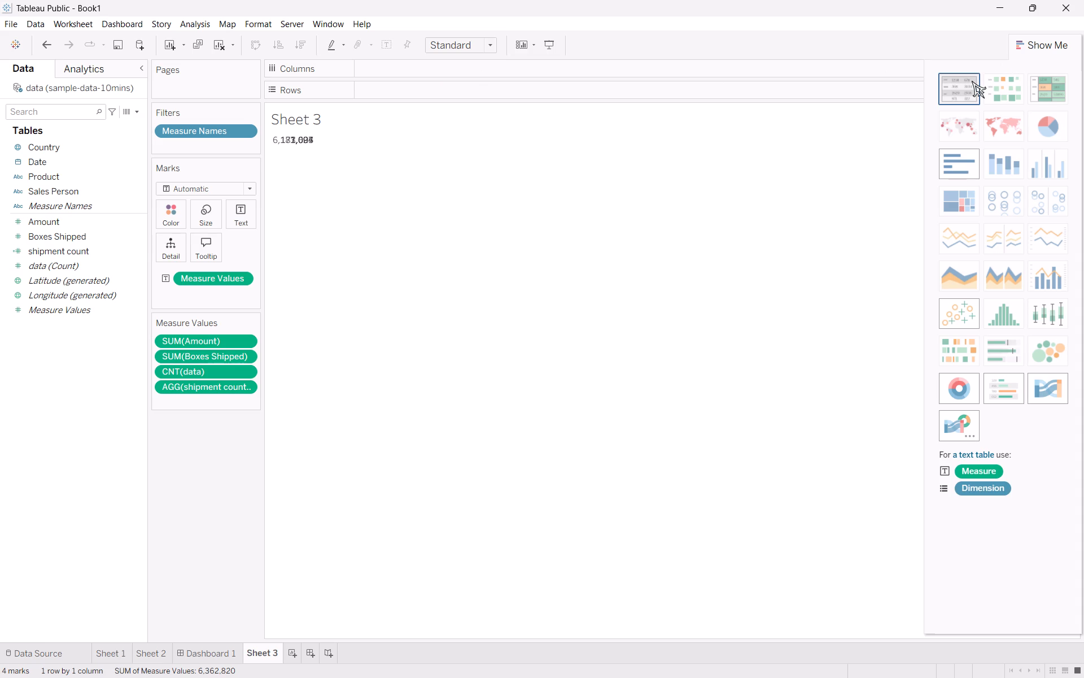
Move Measure Names from Rows to Columns on Sheet 3.
left_click_drag(385, 92, 381, 76)
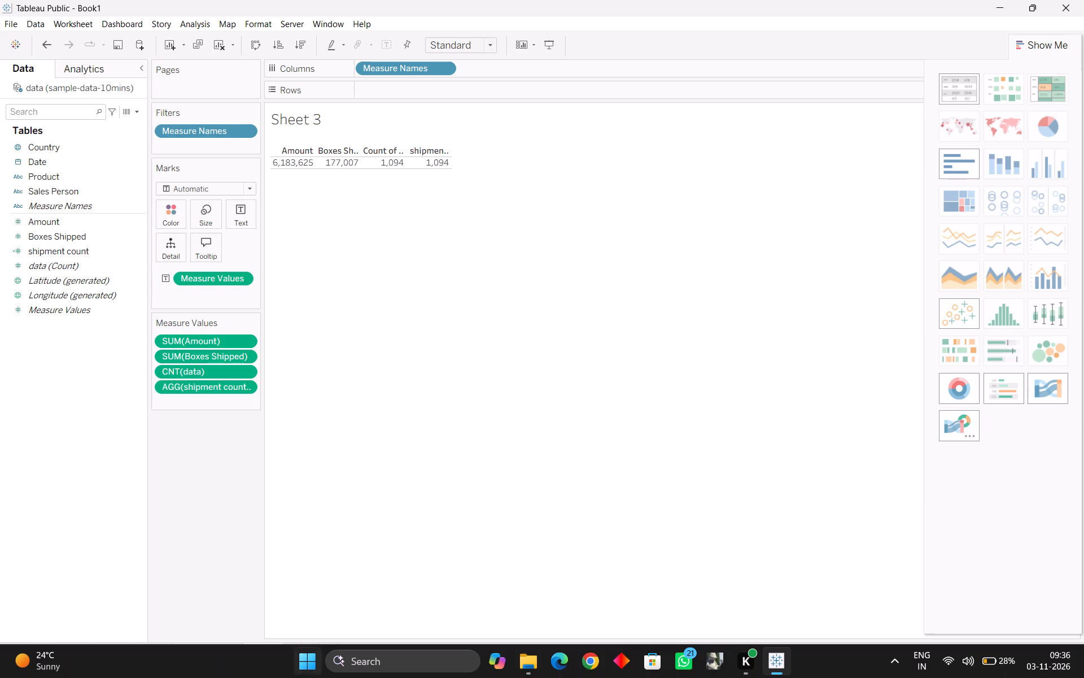
Add Sheet 3 to the empty area above the two charts on Dashboard 1 and make it floating.
left_click(210, 651)
left_click_drag(210, 651, 178, 660)
left_click_drag(178, 660, 189, 651)
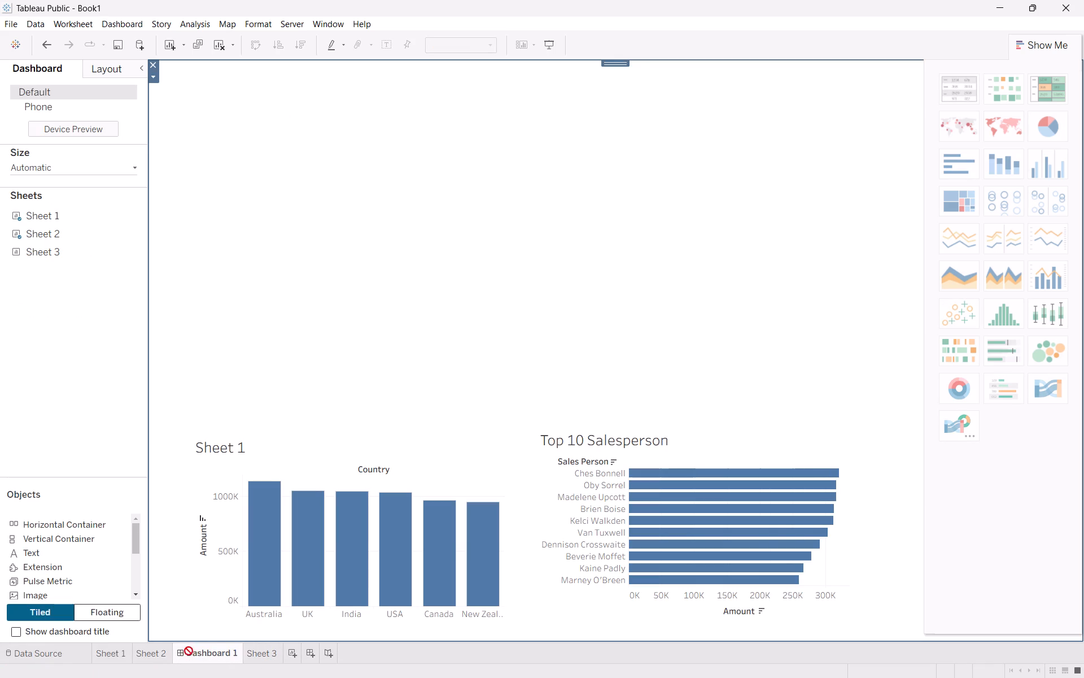
left_click_drag(189, 651, 247, 654)
left_click_drag(38, 247, 287, 233)
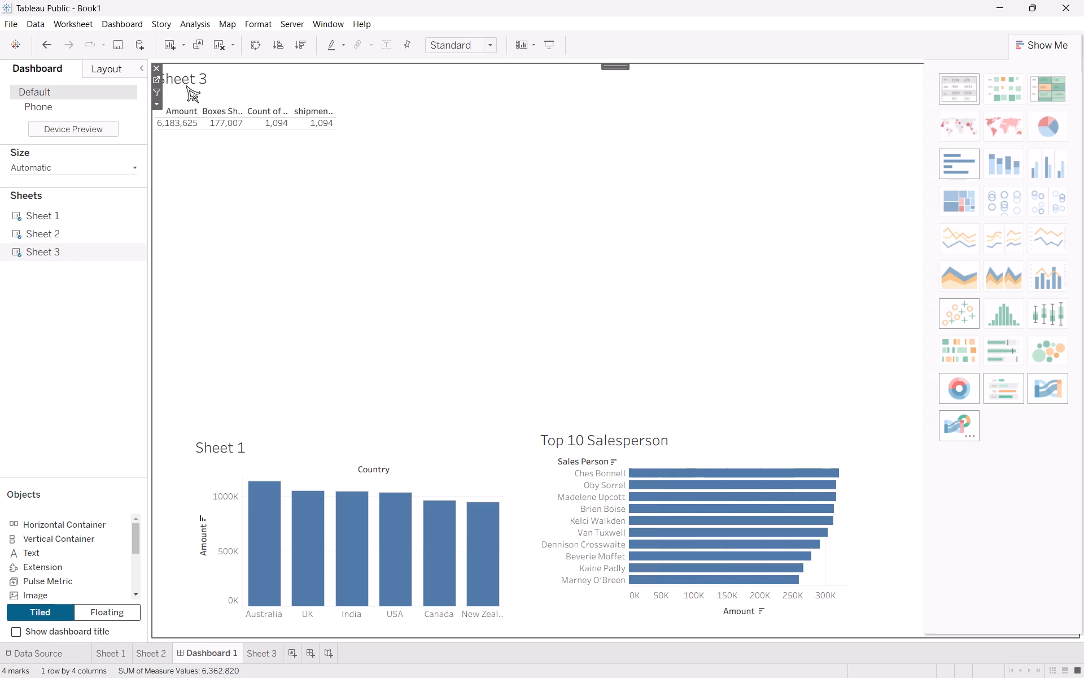
left_click(155, 106)
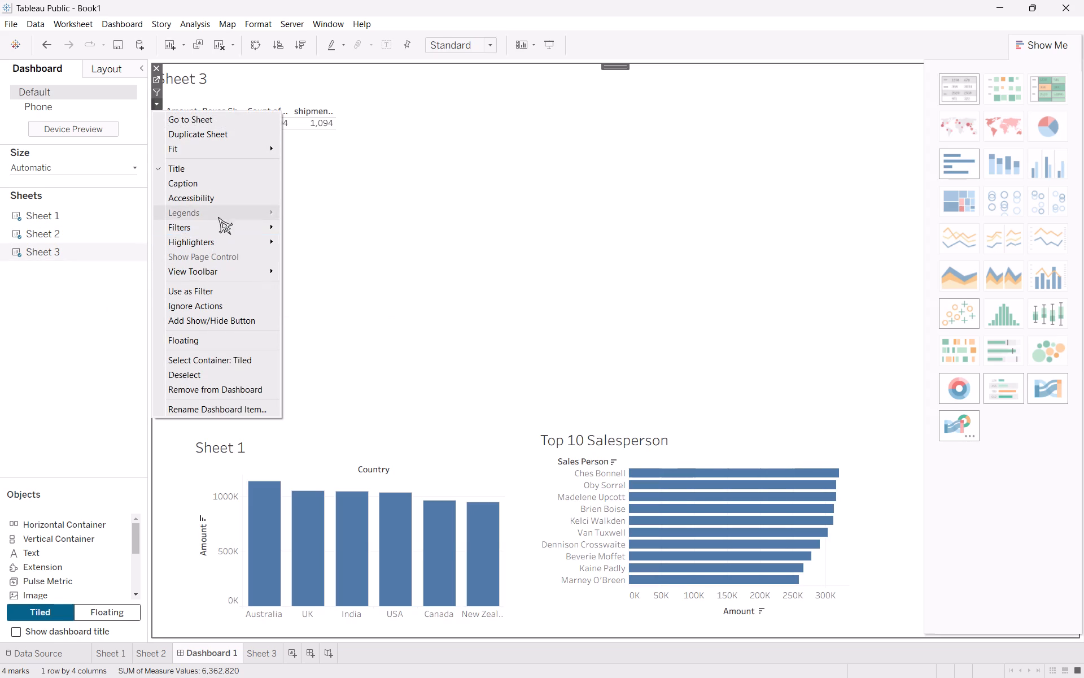
left_click(212, 336)
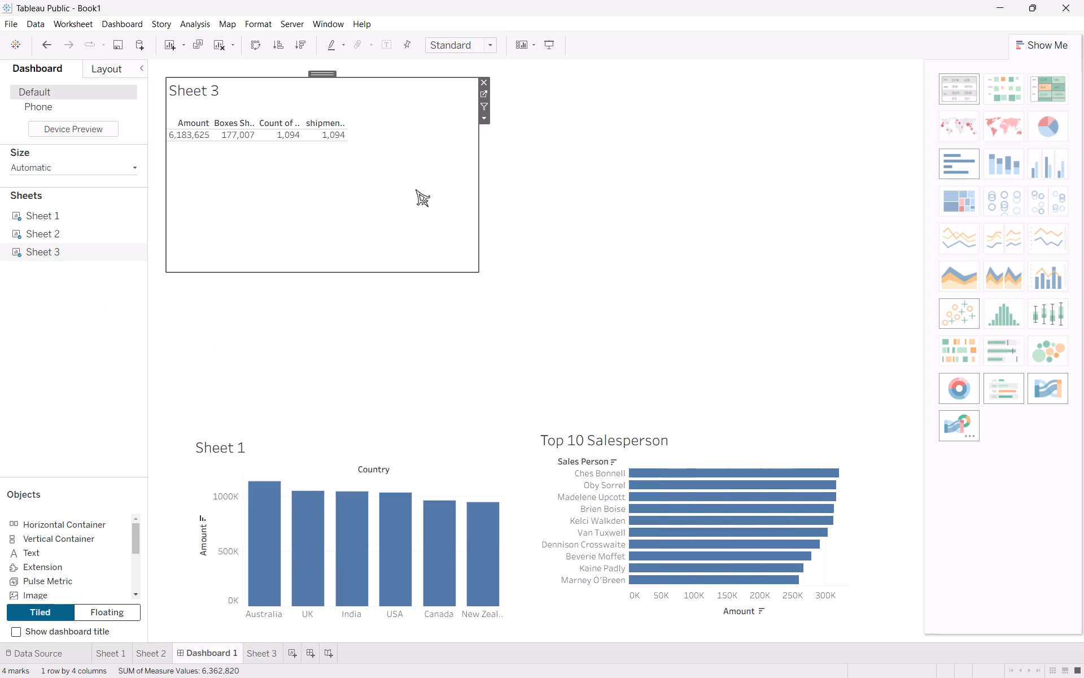
Resize the floating Sheet 3 into a wide, short strip above the charts and set its fit to Entire View.
left_click_drag(478, 162, 912, 176)
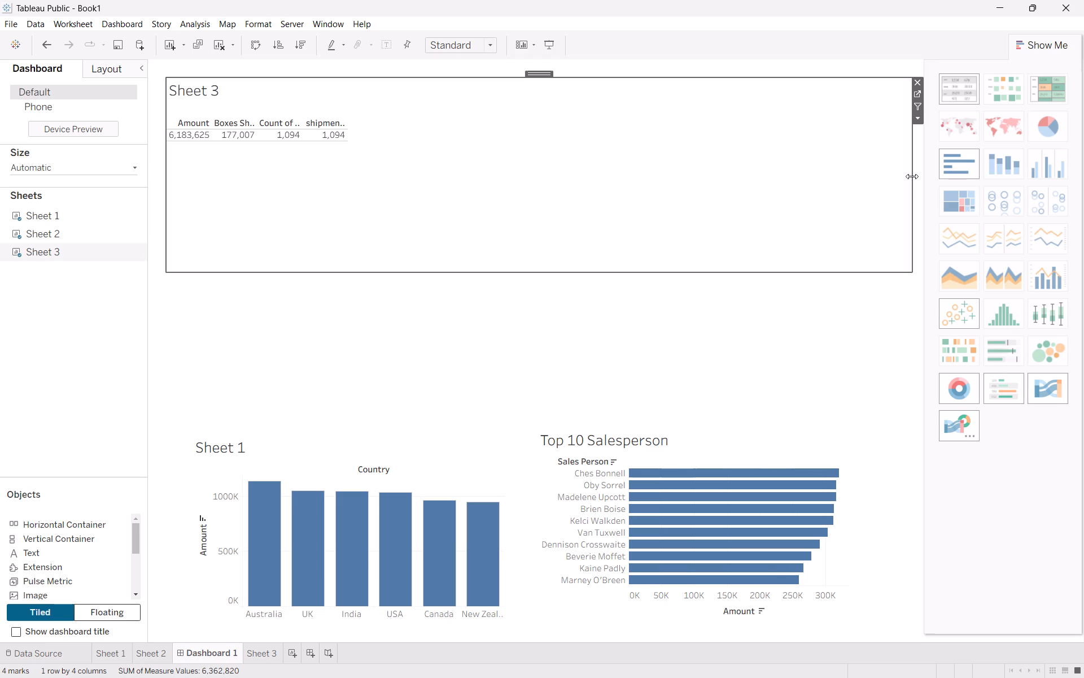
left_click(919, 119)
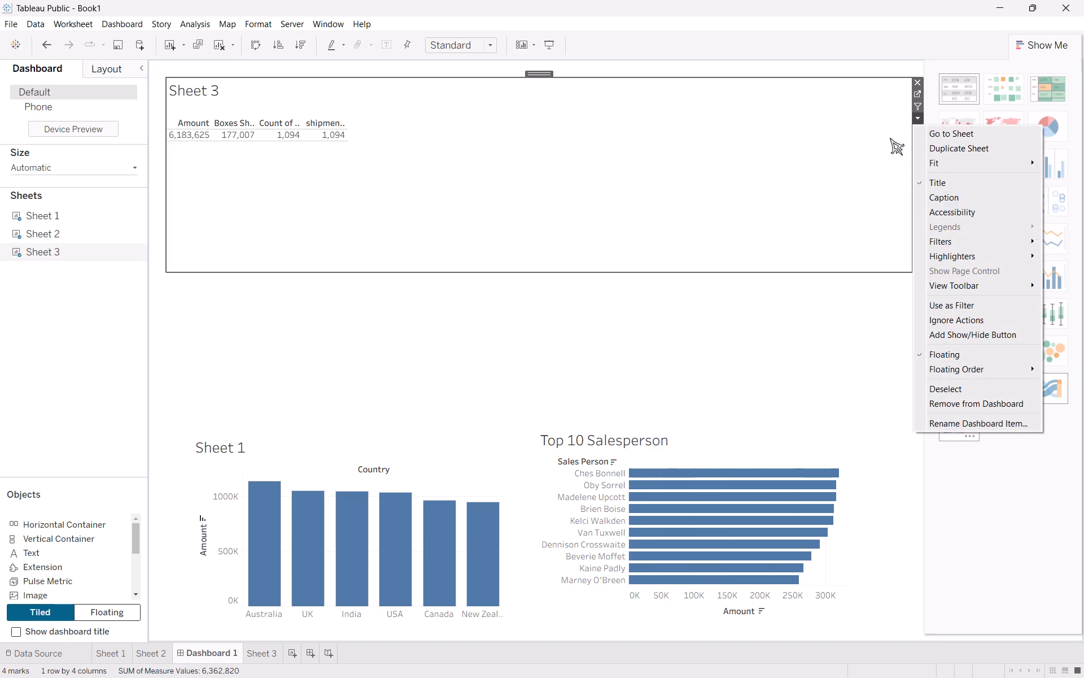
left_click(970, 163)
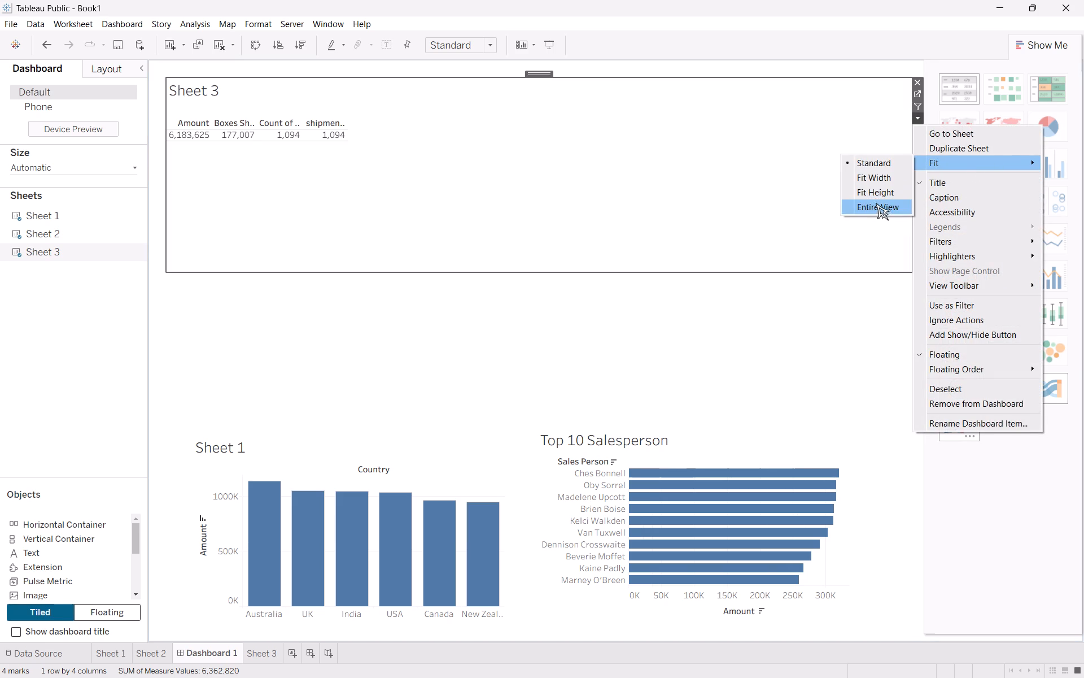
left_click(876, 205)
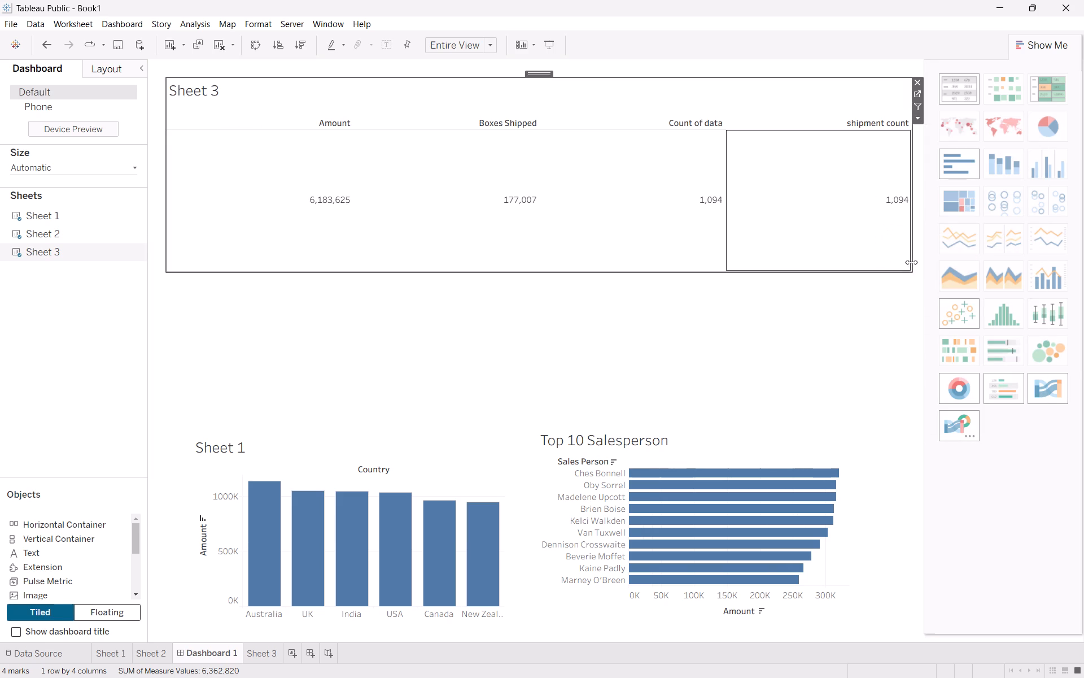
left_click_drag(909, 273, 845, 192)
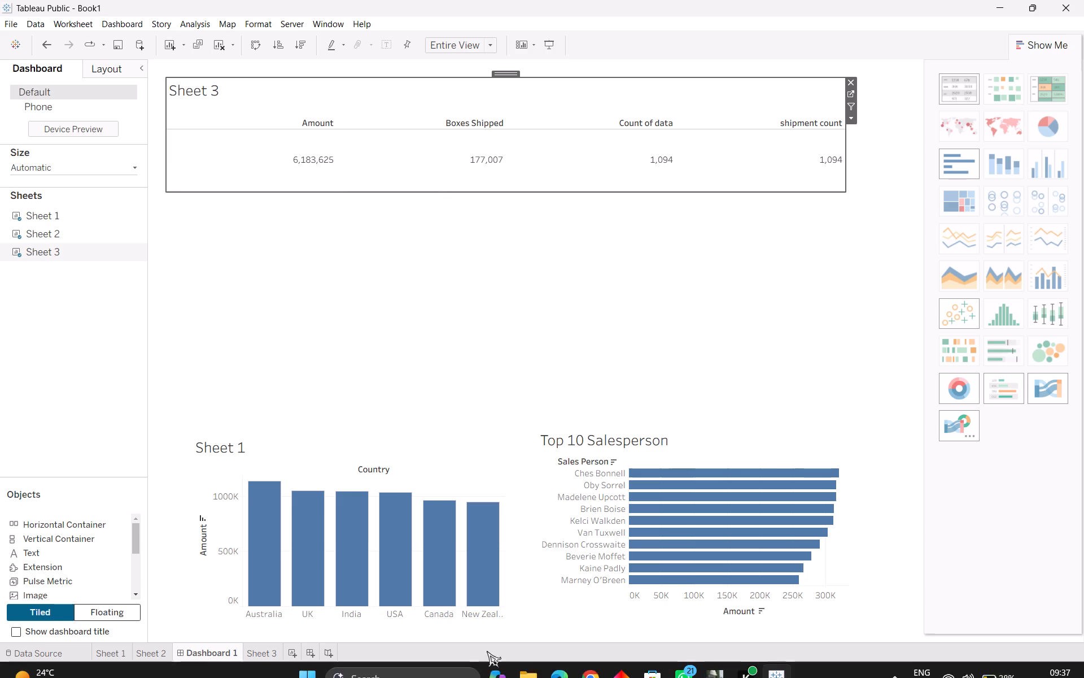
On Sheet 3, set the default pane font size of Measure Values to 16.
left_click(260, 650)
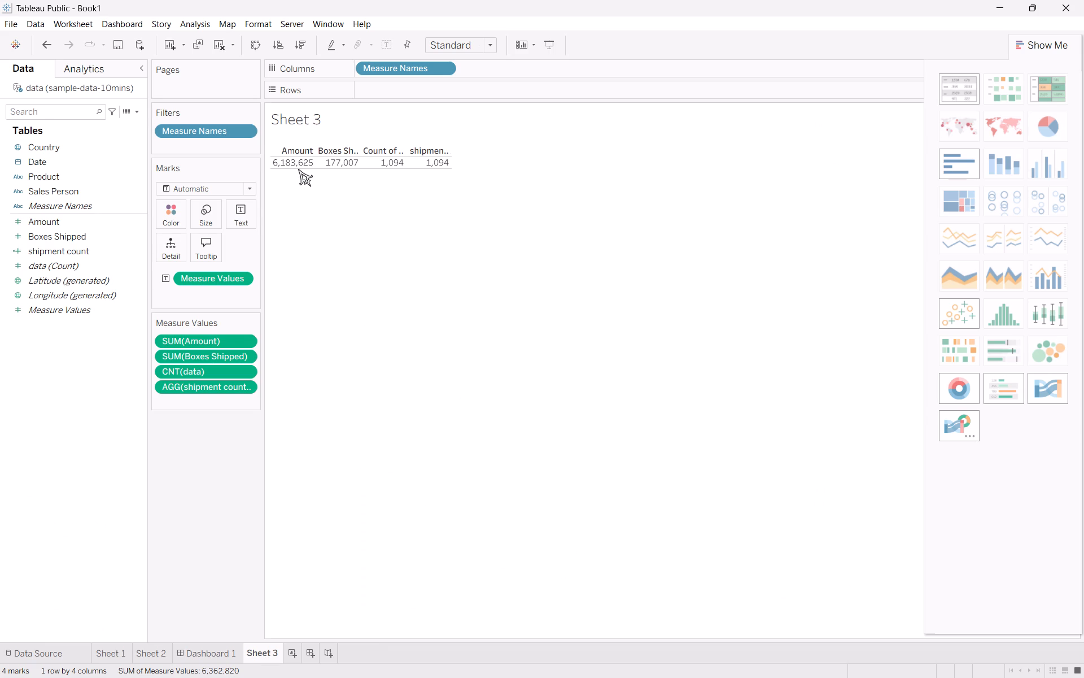
left_click(341, 167)
right_click(341, 167)
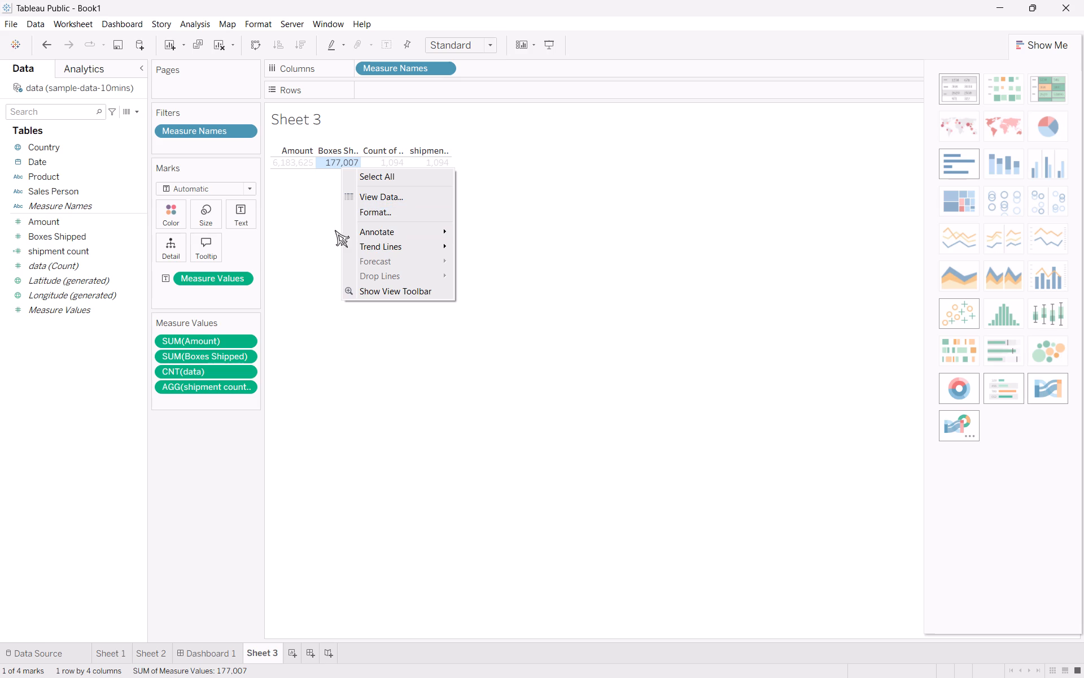
left_click(379, 211)
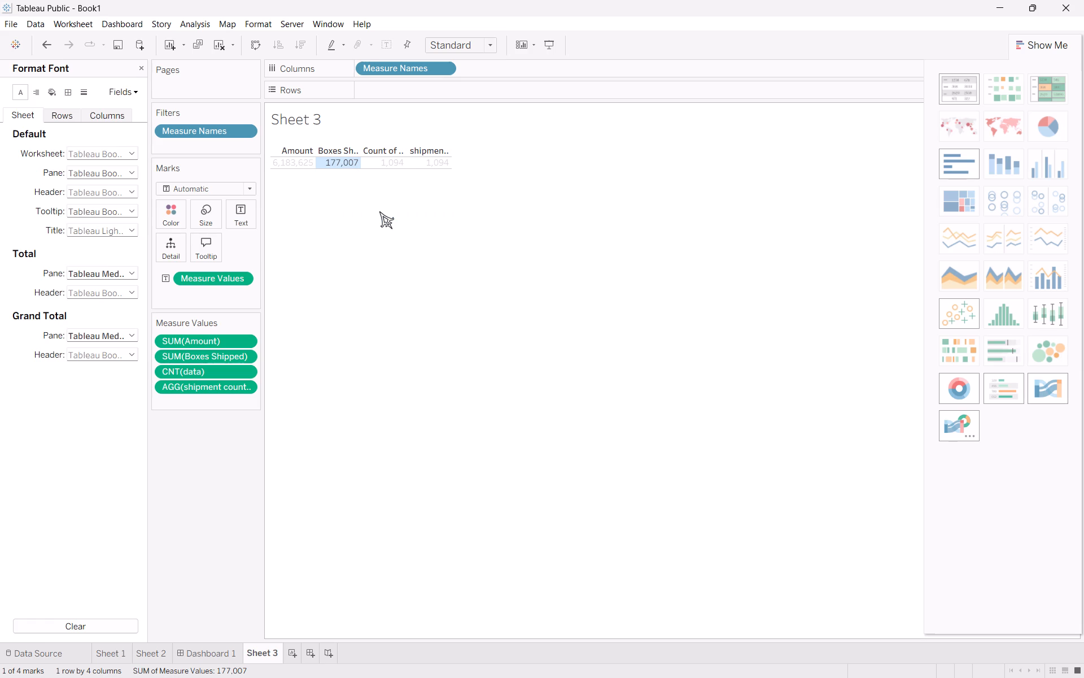
scroll(171, 186, "left", 2)
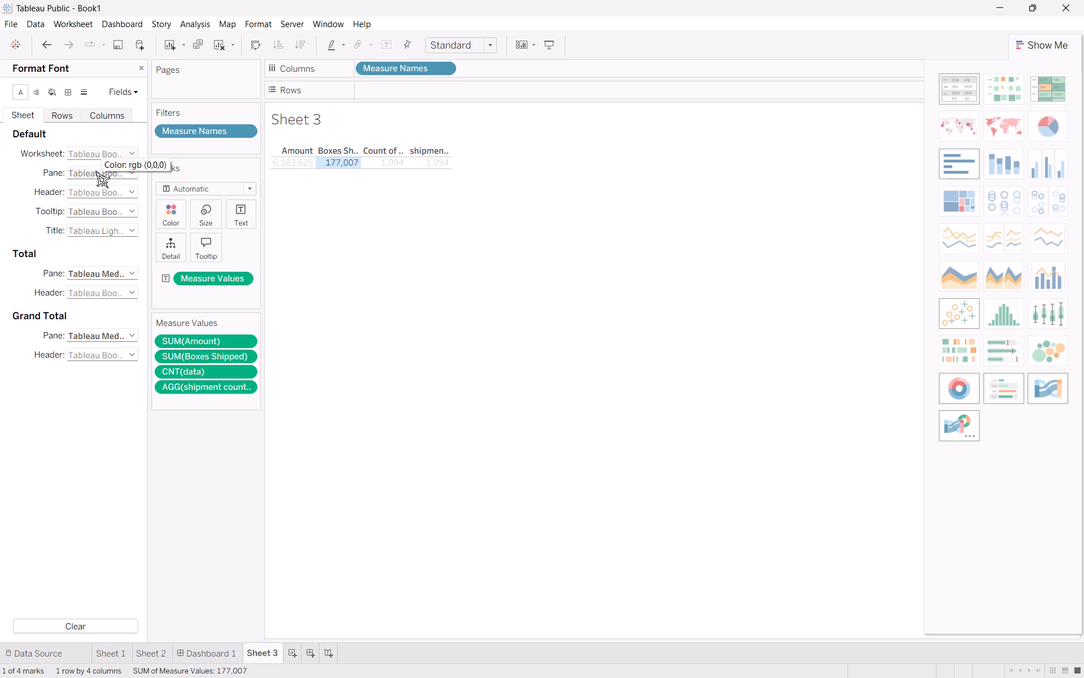
scroll(180, 64, "down", 1)
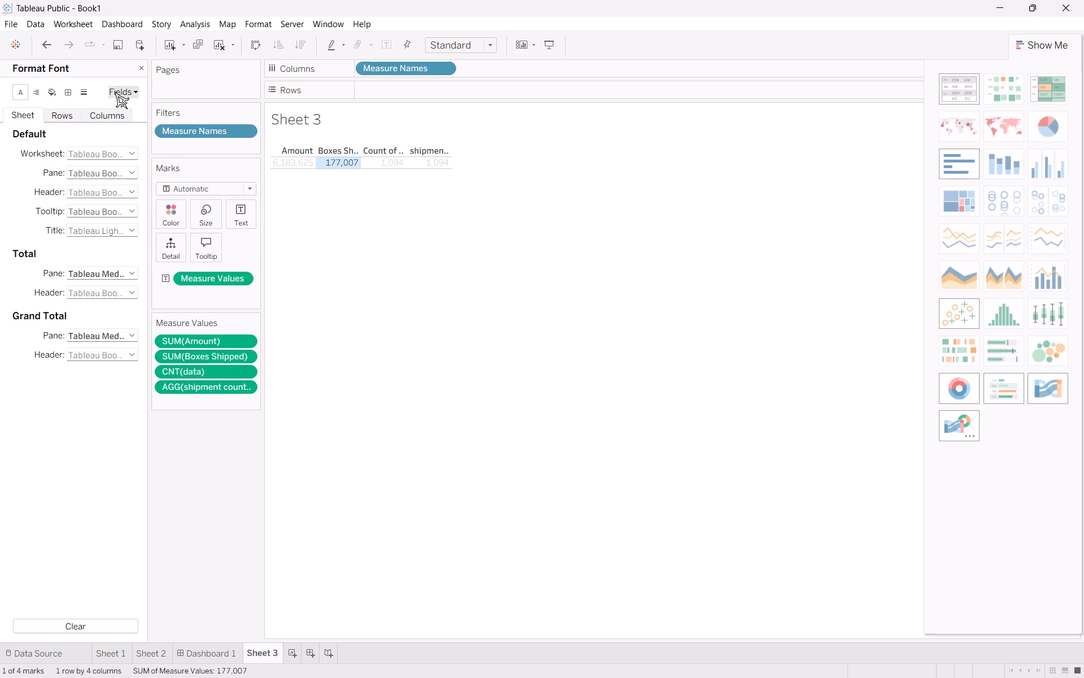
scroll(115, 92, "down", 3)
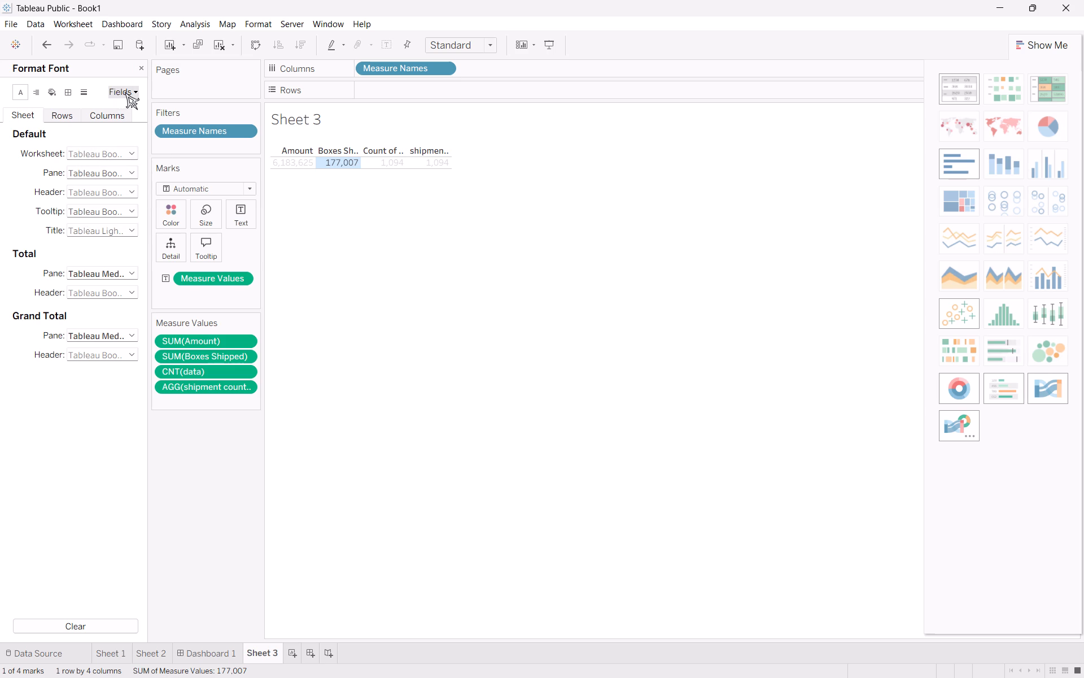
scroll(125, 92, "down", 1)
left_click(126, 92)
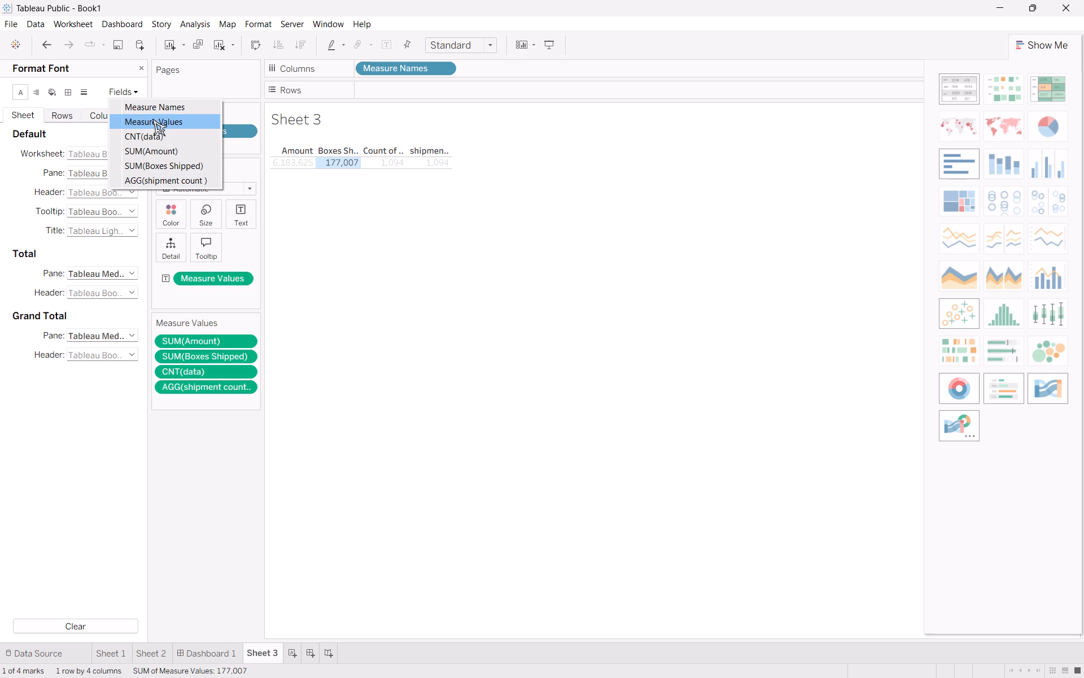
left_click(152, 119)
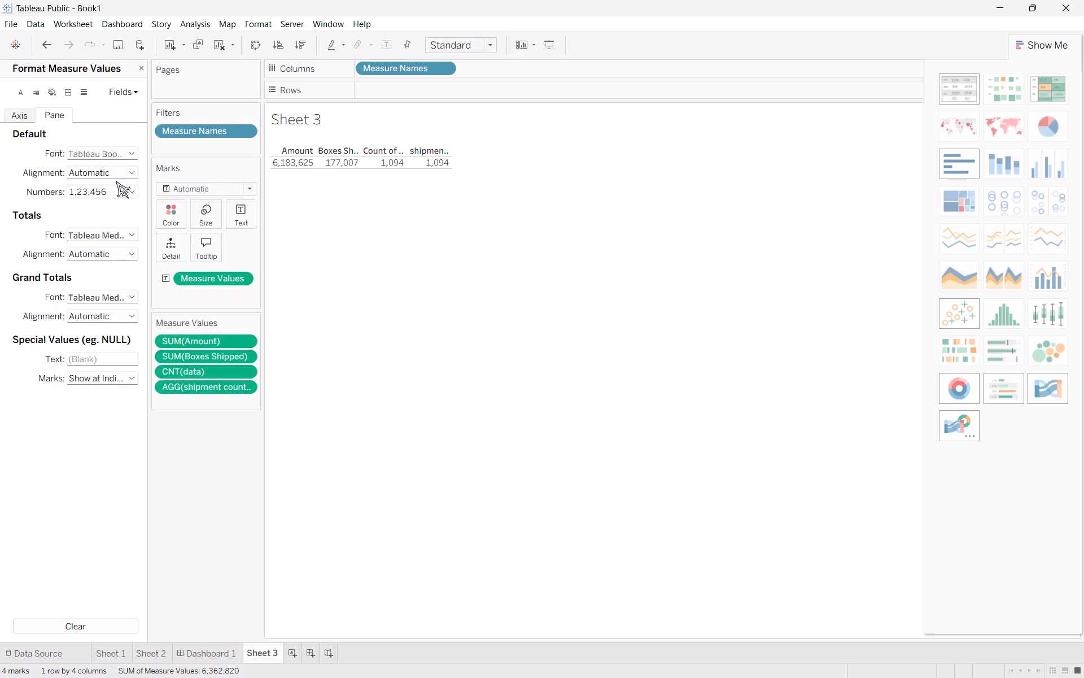
left_click(129, 156)
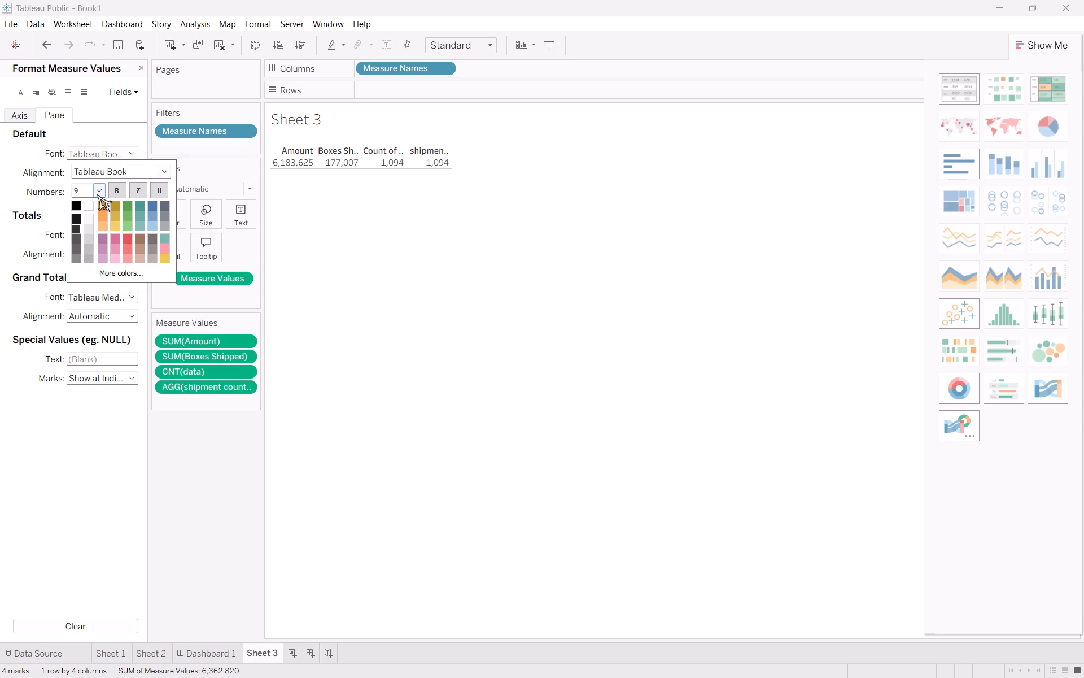
left_click(99, 194)
left_click(90, 274)
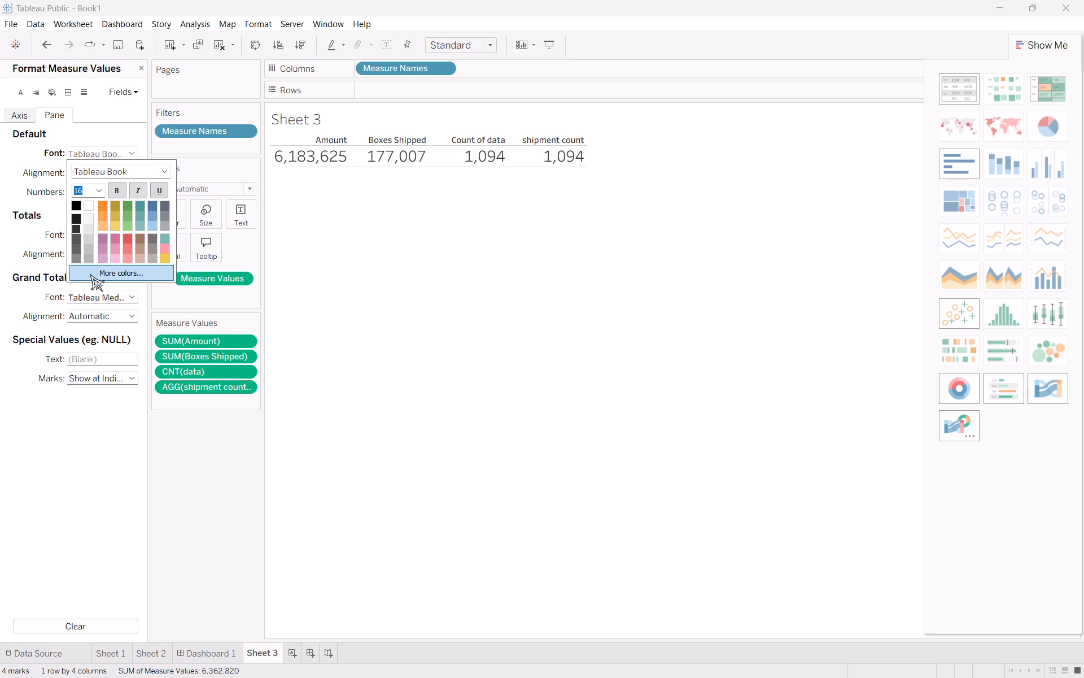
left_click(85, 130)
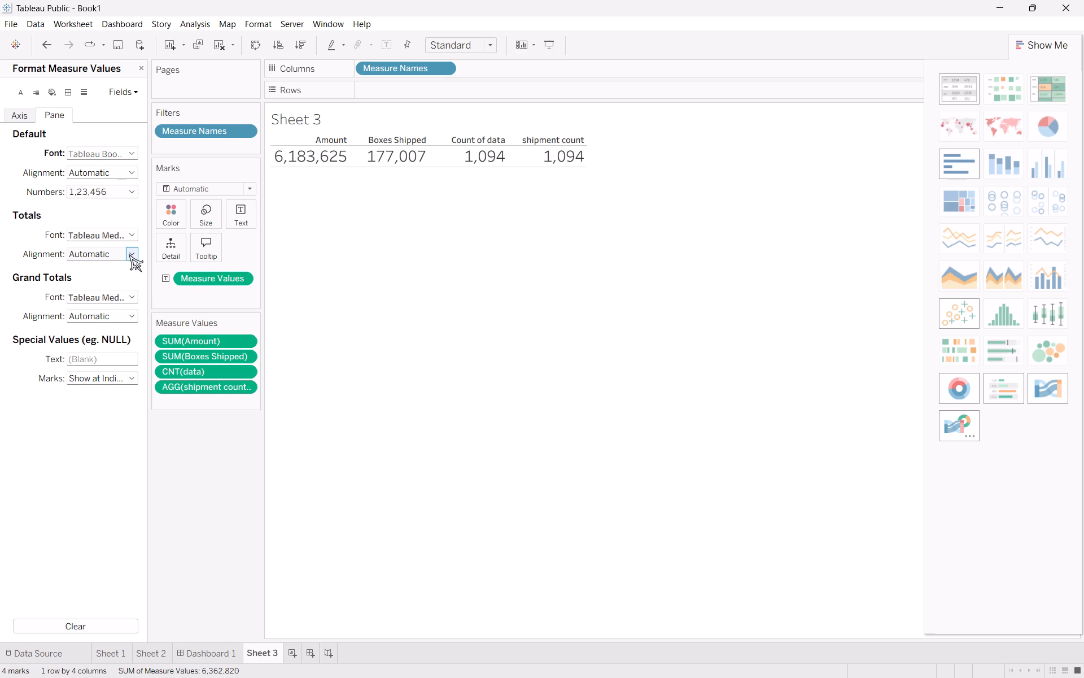
Make the default pane font of Measure Values bold.
left_click(132, 158)
left_click(117, 190)
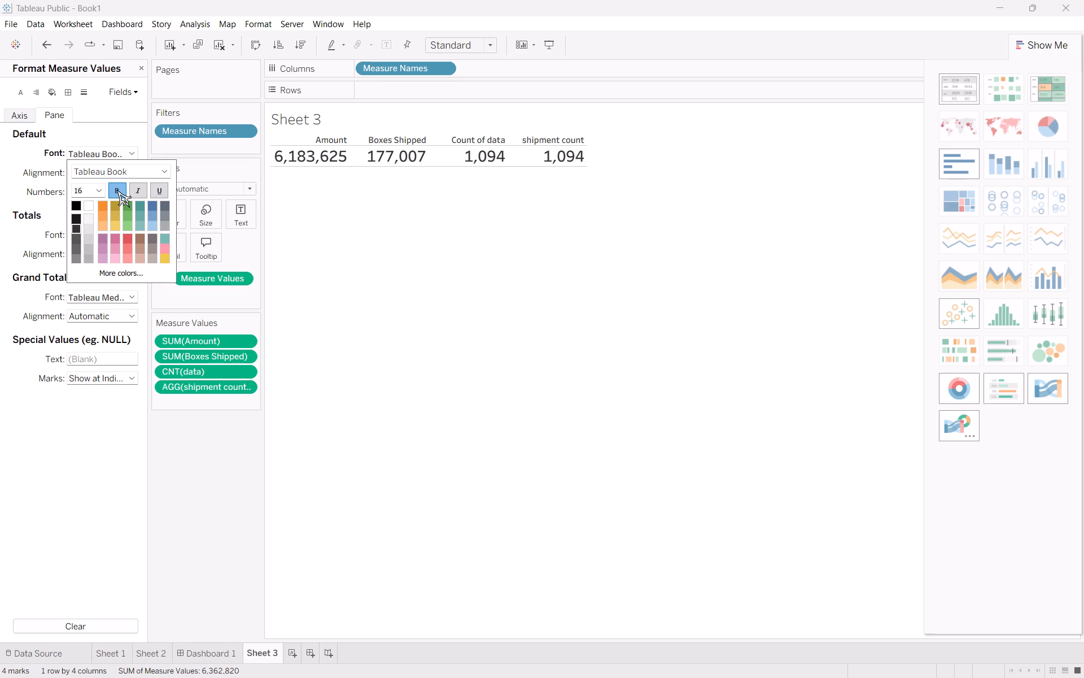
Format the SUM(Amount) pane numbers as Currency (Standard) with the English (India) locale.
left_click(228, 341)
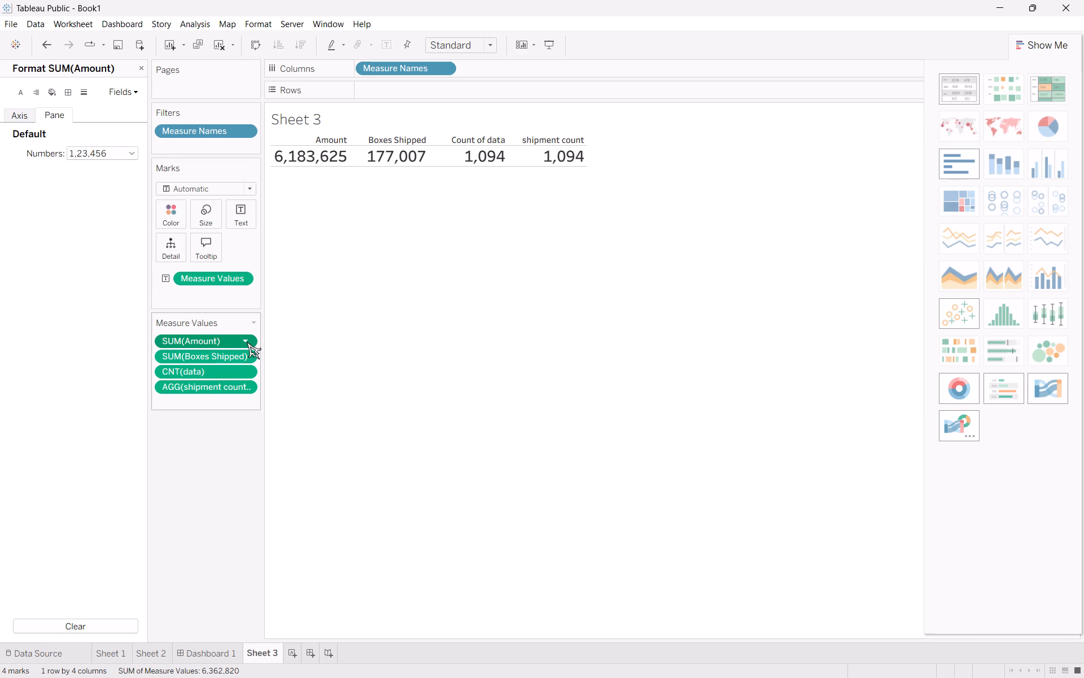
left_click(134, 157)
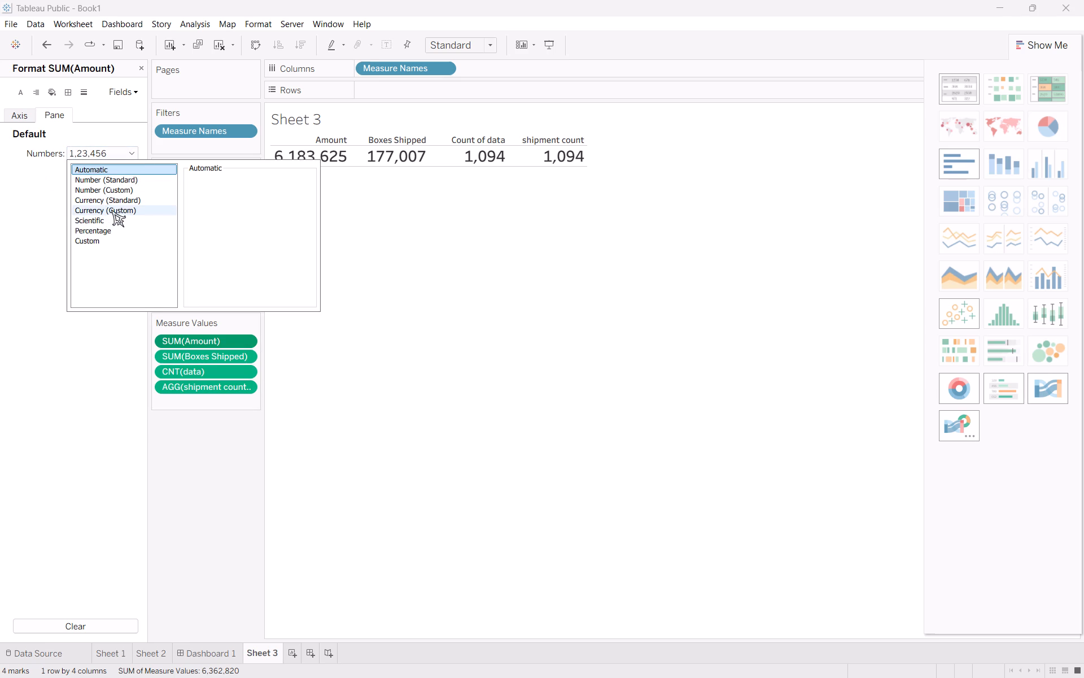
left_click(112, 201)
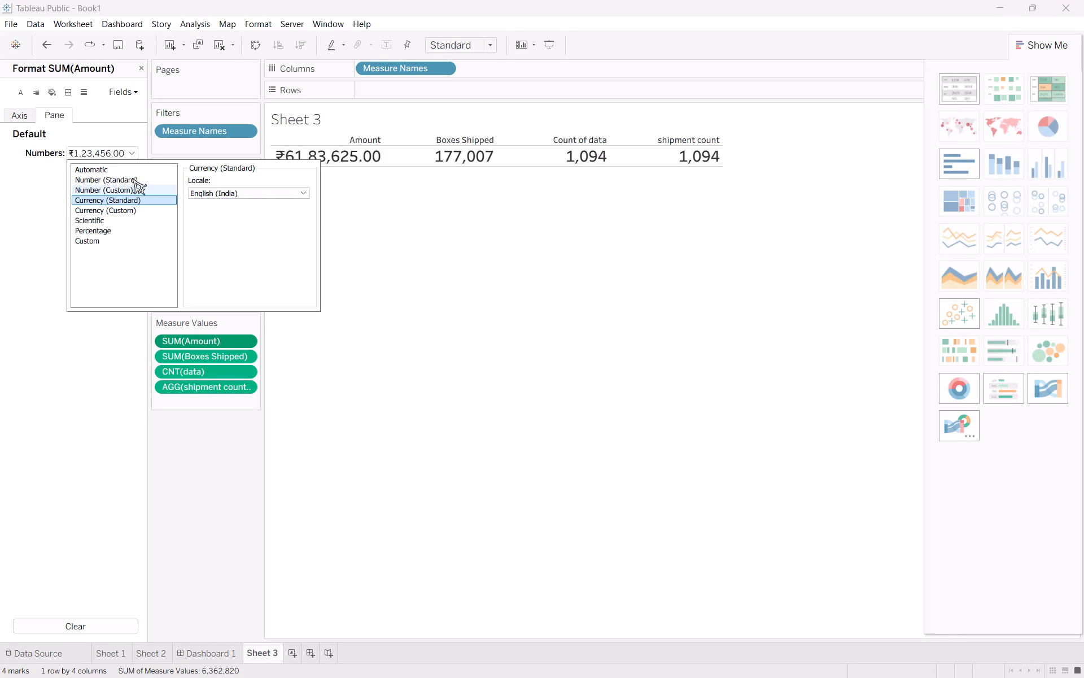
left_click(119, 332)
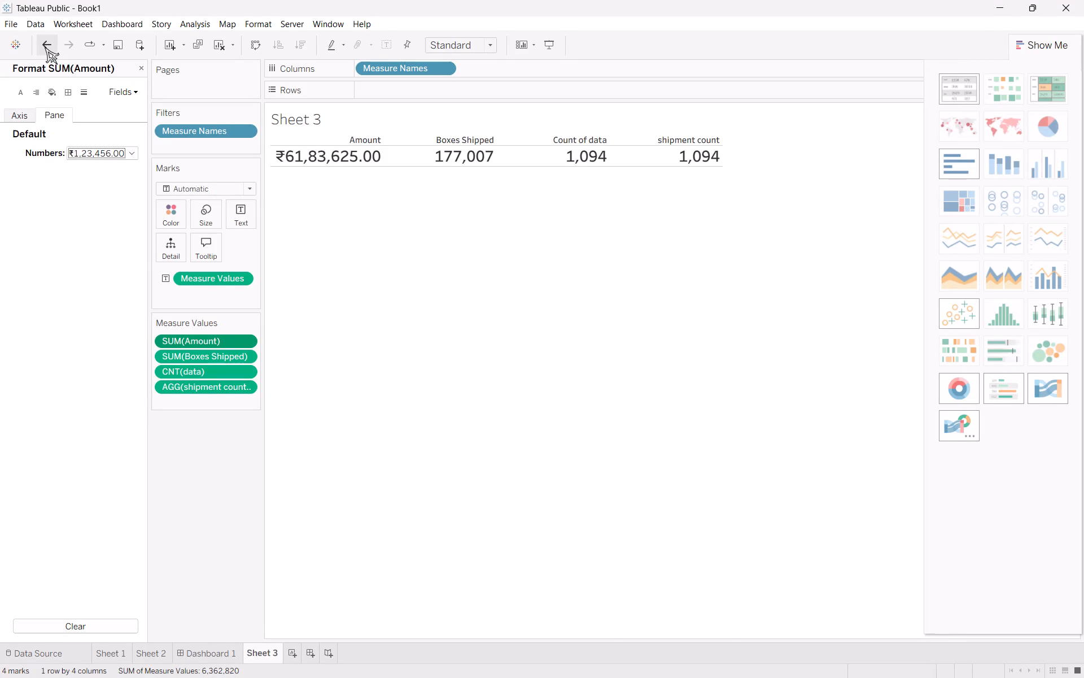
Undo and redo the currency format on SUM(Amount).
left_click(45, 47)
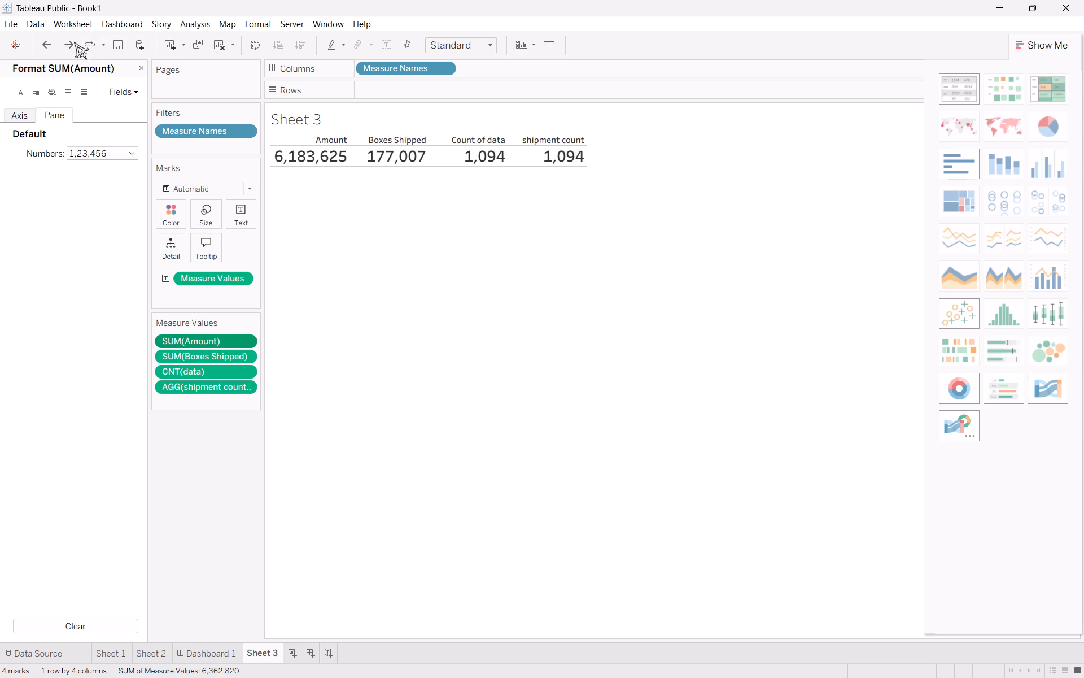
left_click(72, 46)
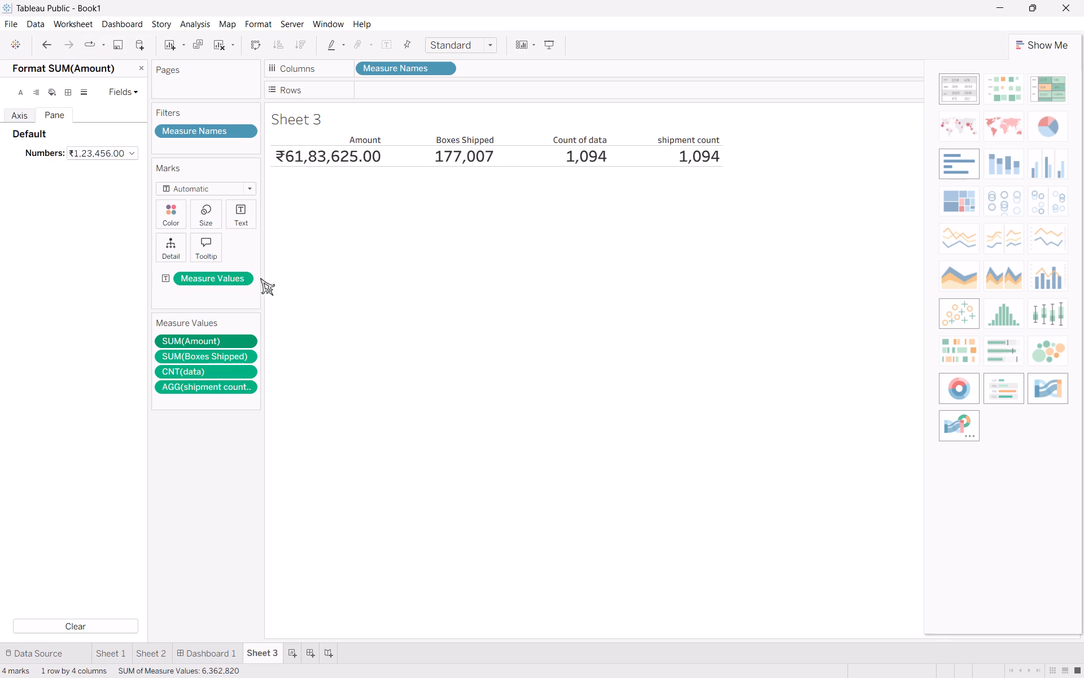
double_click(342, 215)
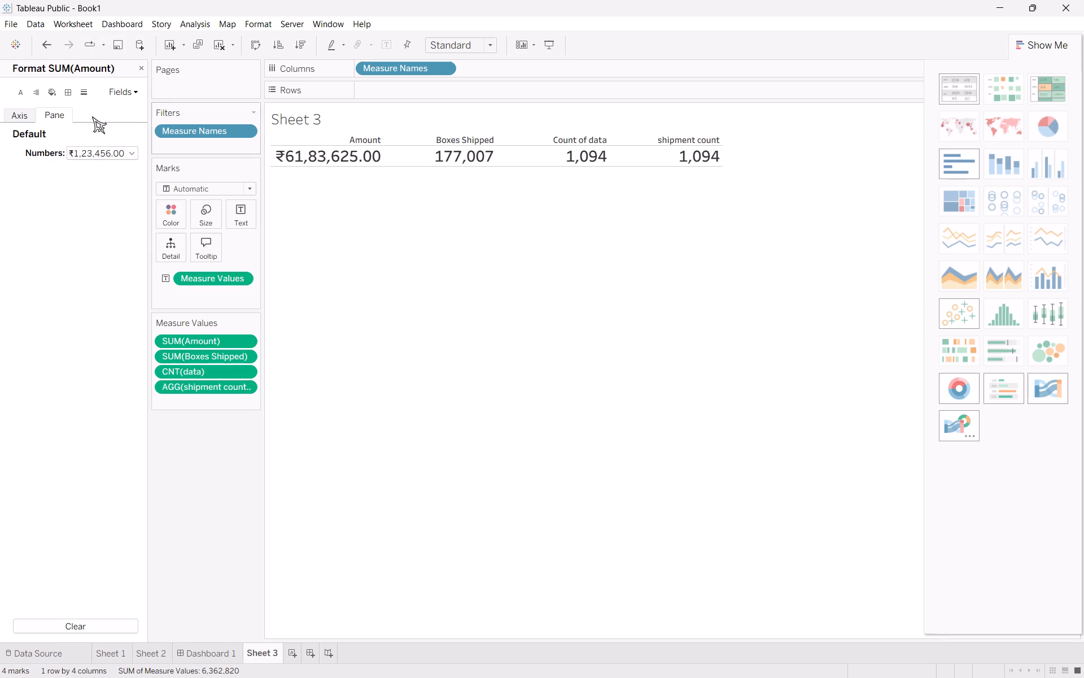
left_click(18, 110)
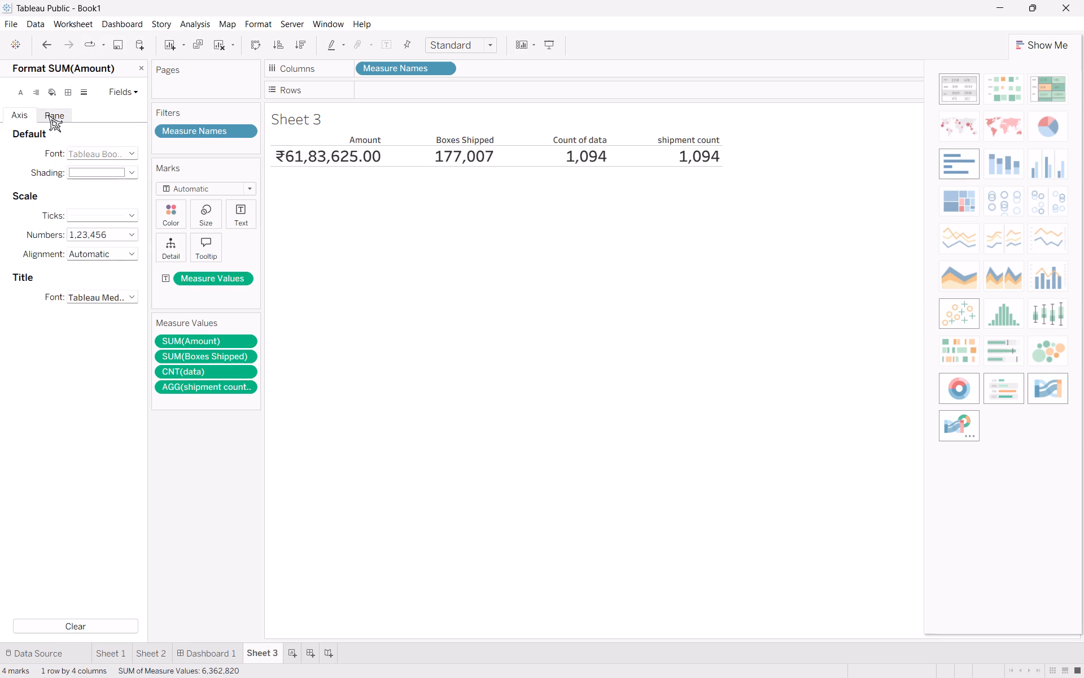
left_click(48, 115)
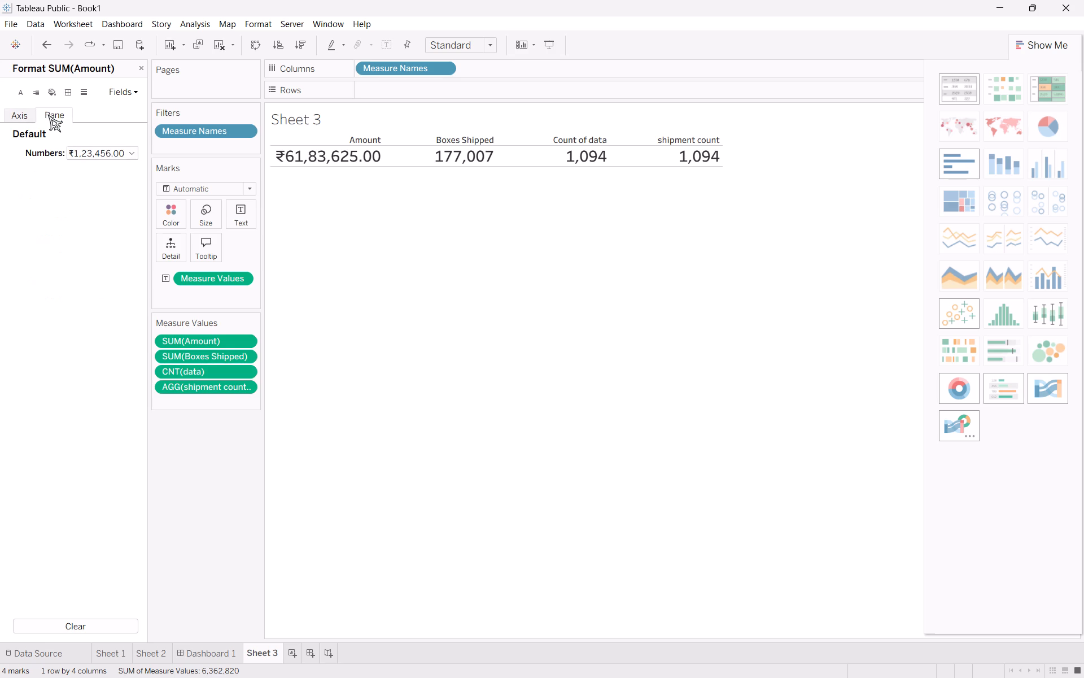
Save the workbook to Tableau Public.
left_click(115, 45)
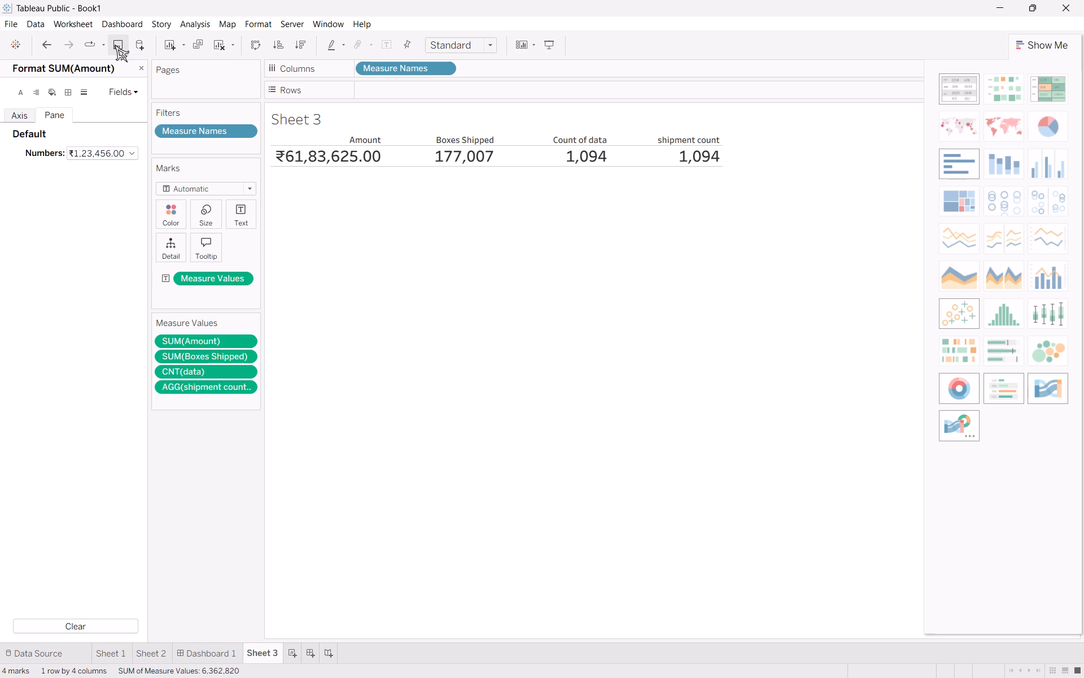
double_click(115, 45)
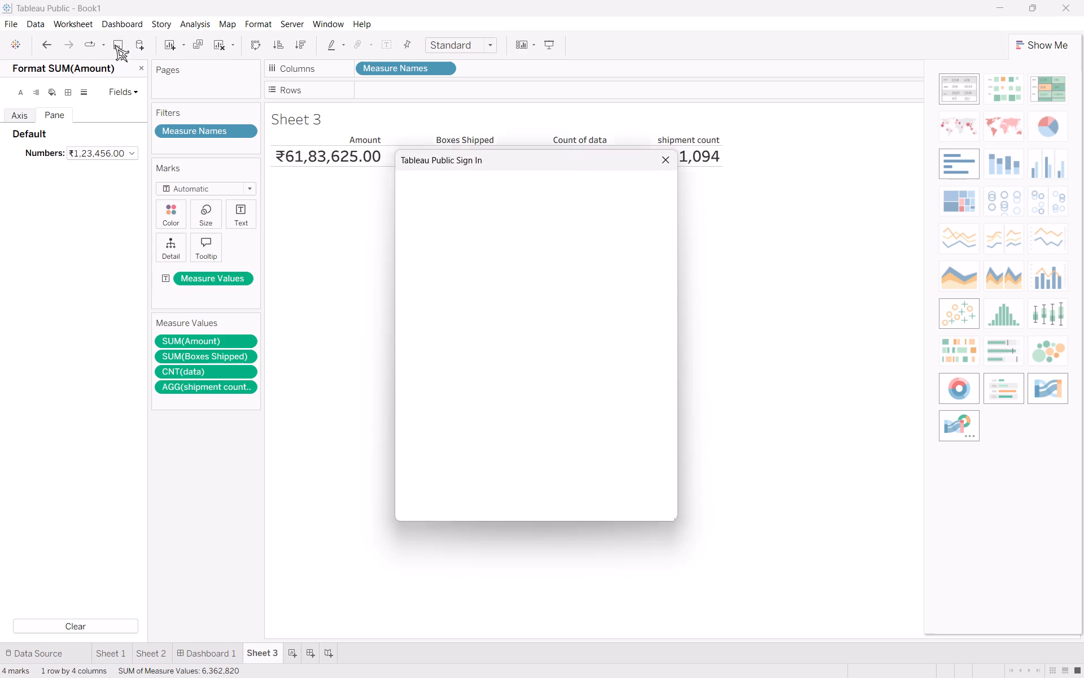
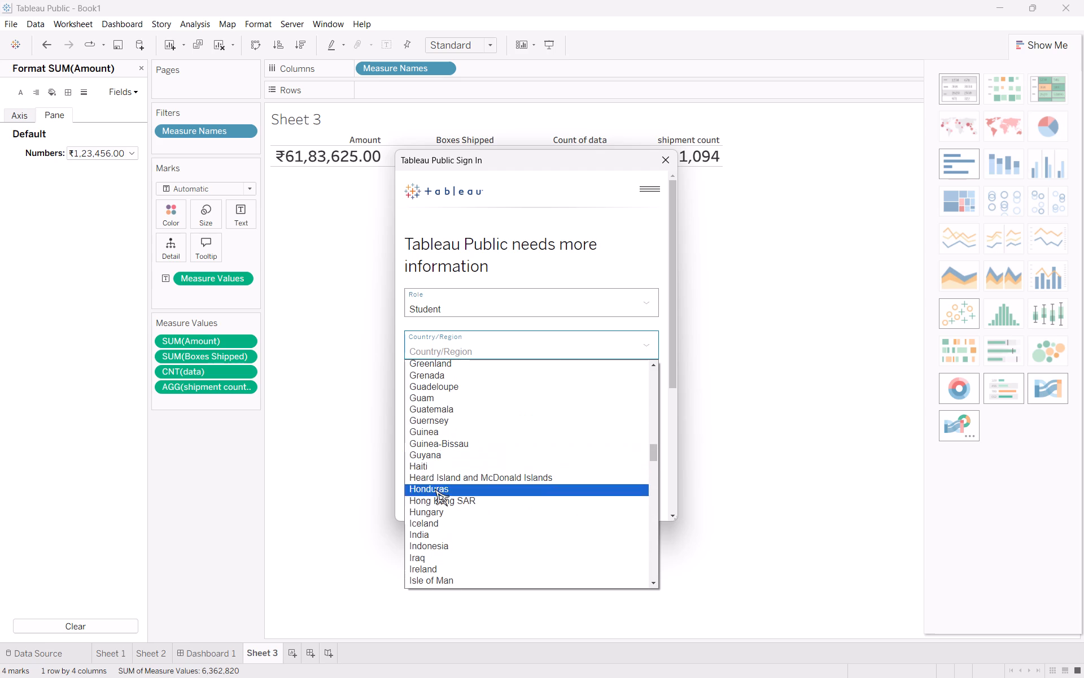
Set the country/region to India, accept the terms, and try to complete the Tableau Public sign-in.
left_click(434, 532)
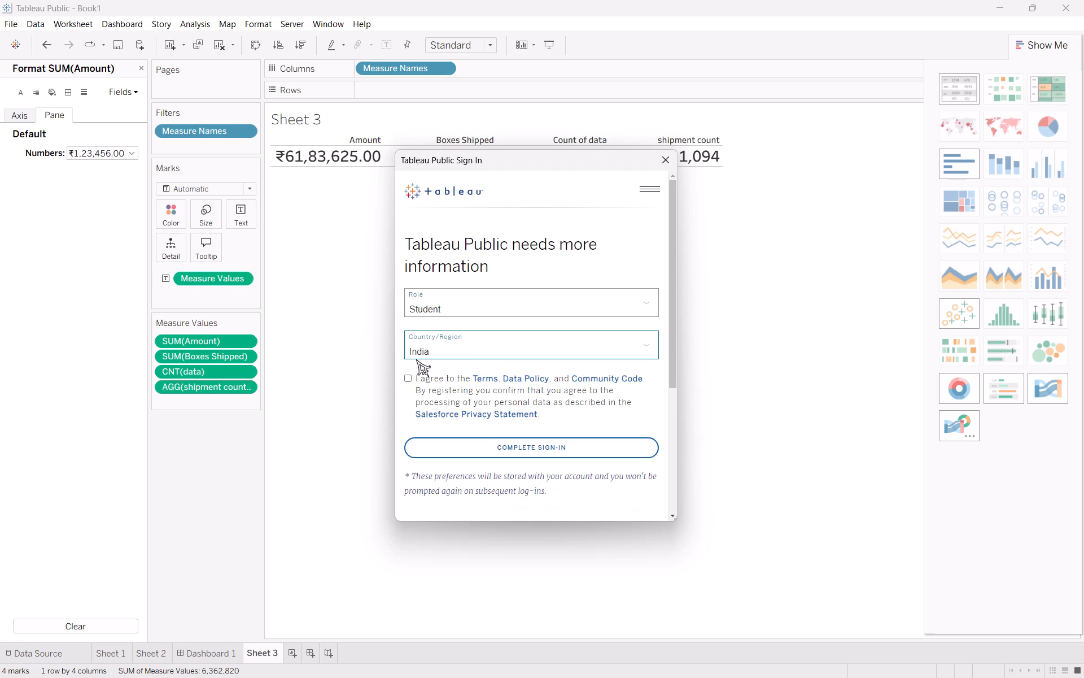
left_click(410, 379)
left_click(488, 445)
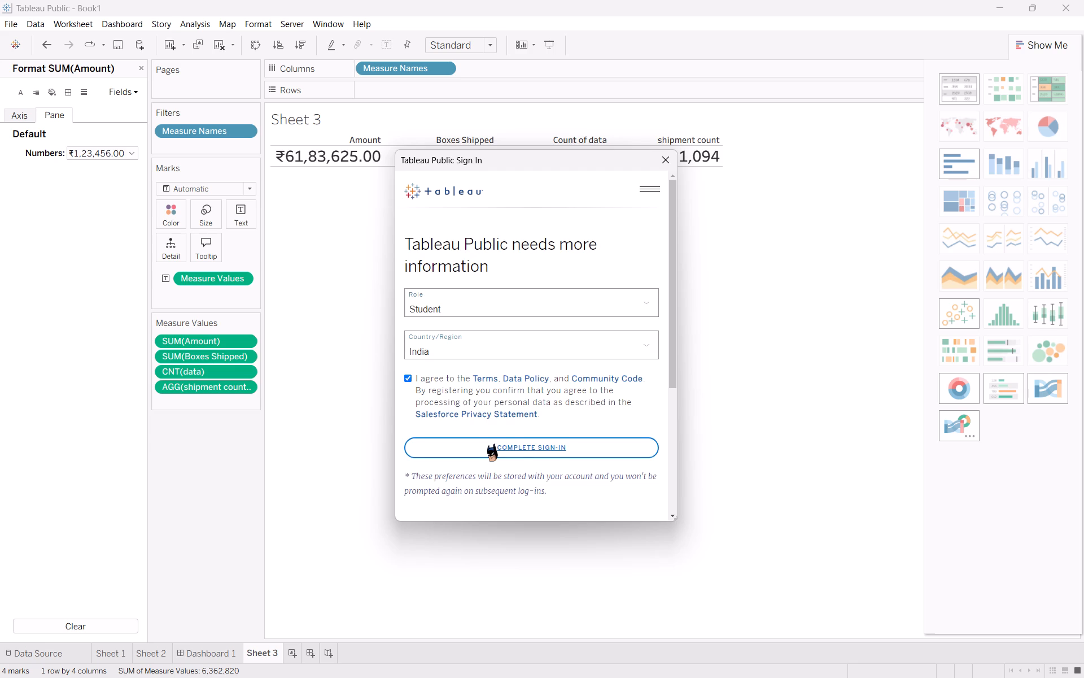
left_click(514, 446)
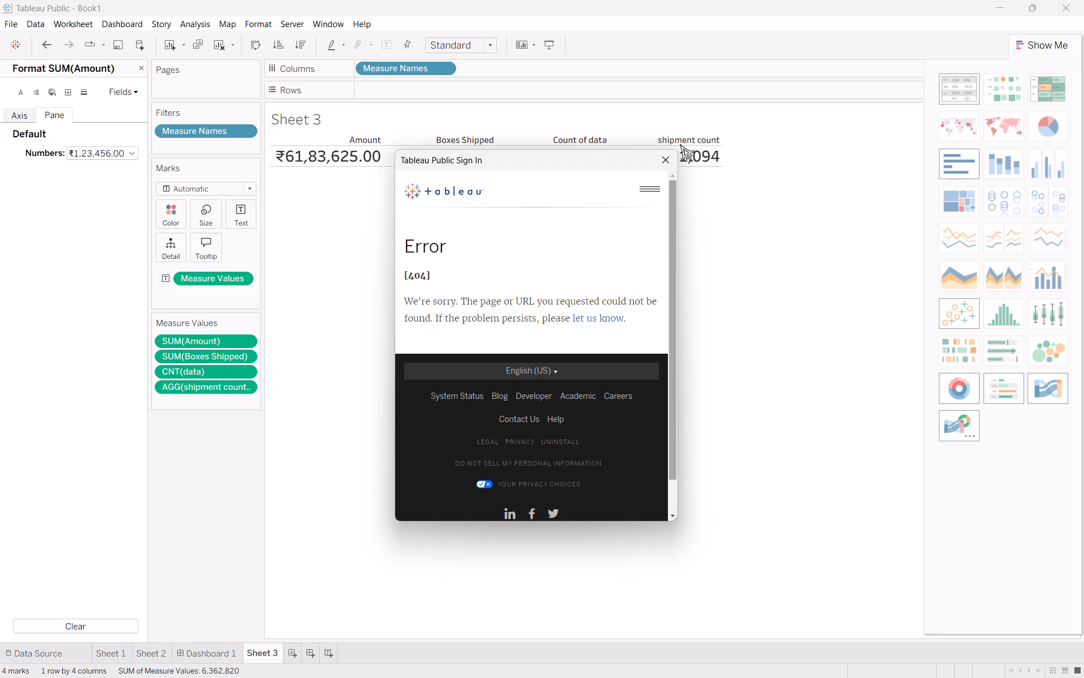
left_click(659, 157)
scroll(517, 533, "left", 3)
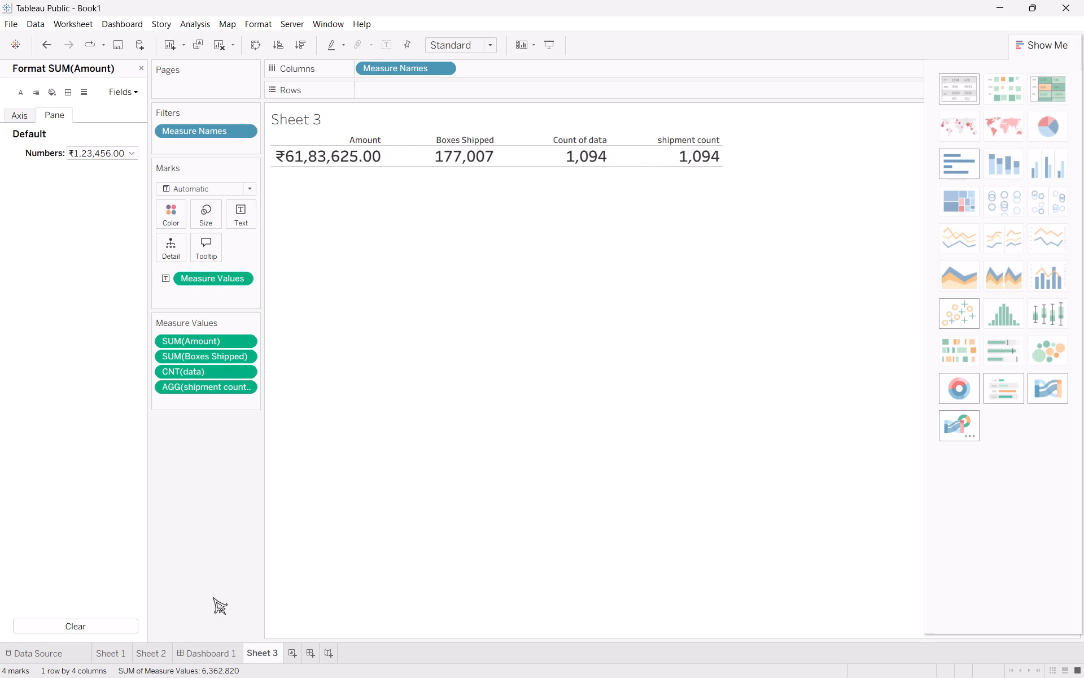
Review the summary on Dashboard 1, and inspect the measure expressions and the Measure Values pane formatting on Sheet 3.
left_click(215, 653)
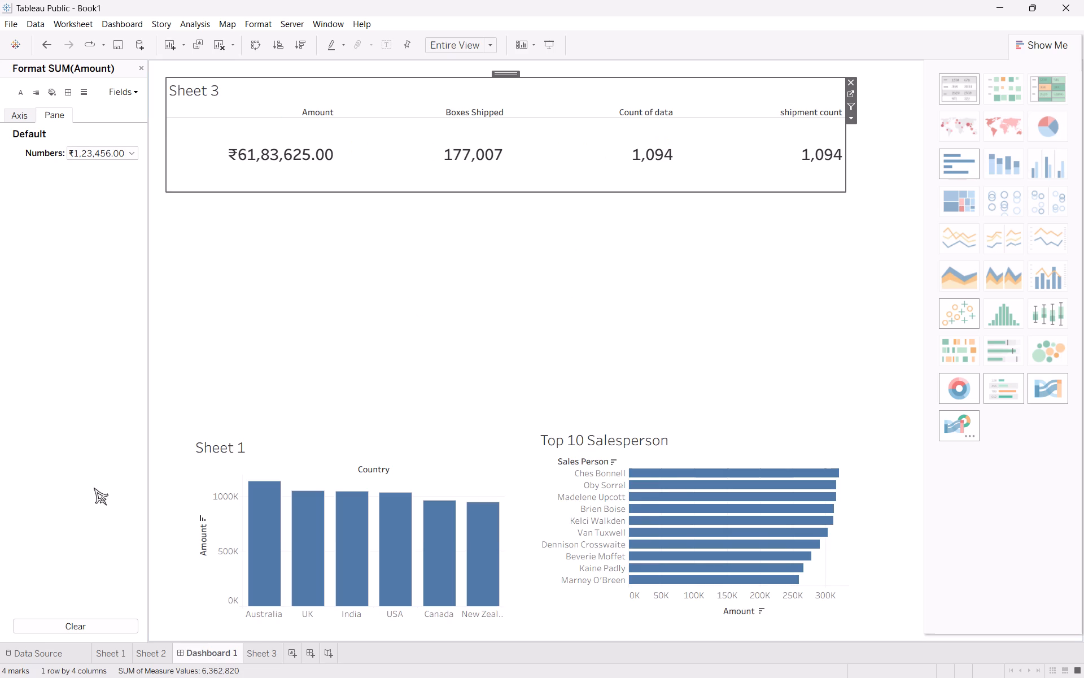
left_click(261, 658)
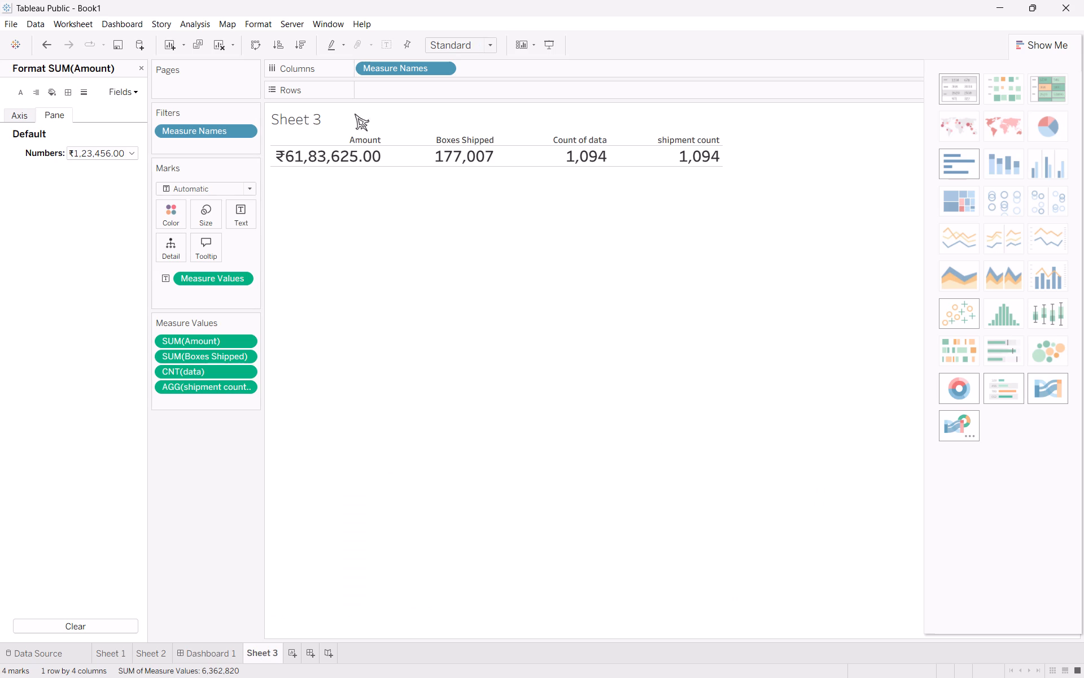
left_click(398, 305)
left_click(480, 157)
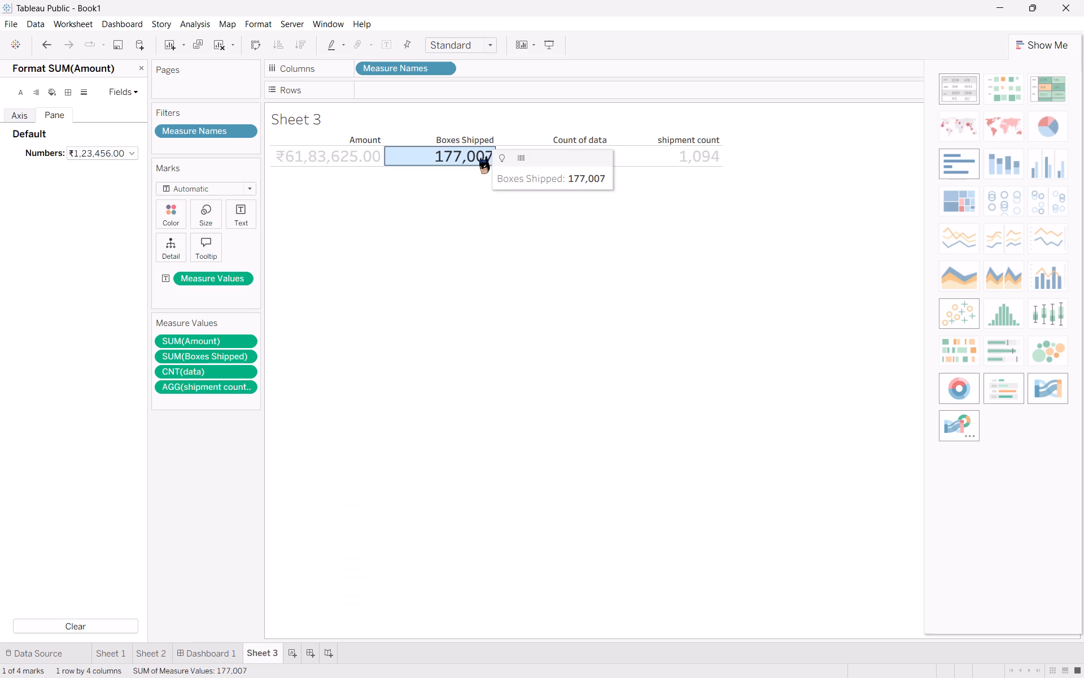
right_click(480, 157)
left_click(535, 201)
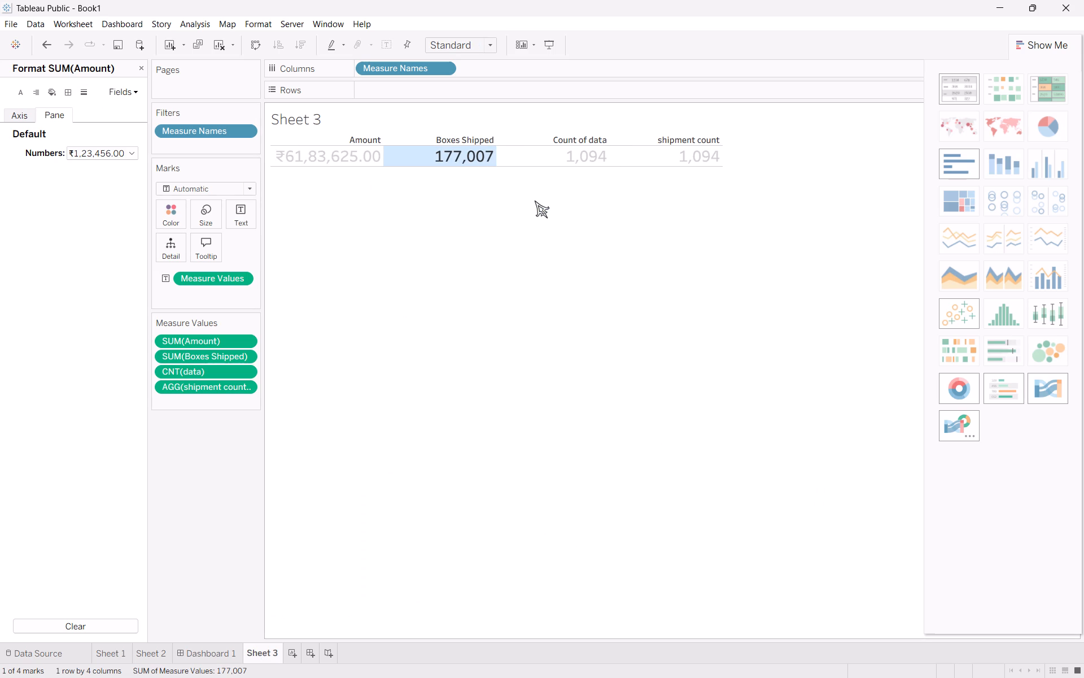
left_click(244, 354)
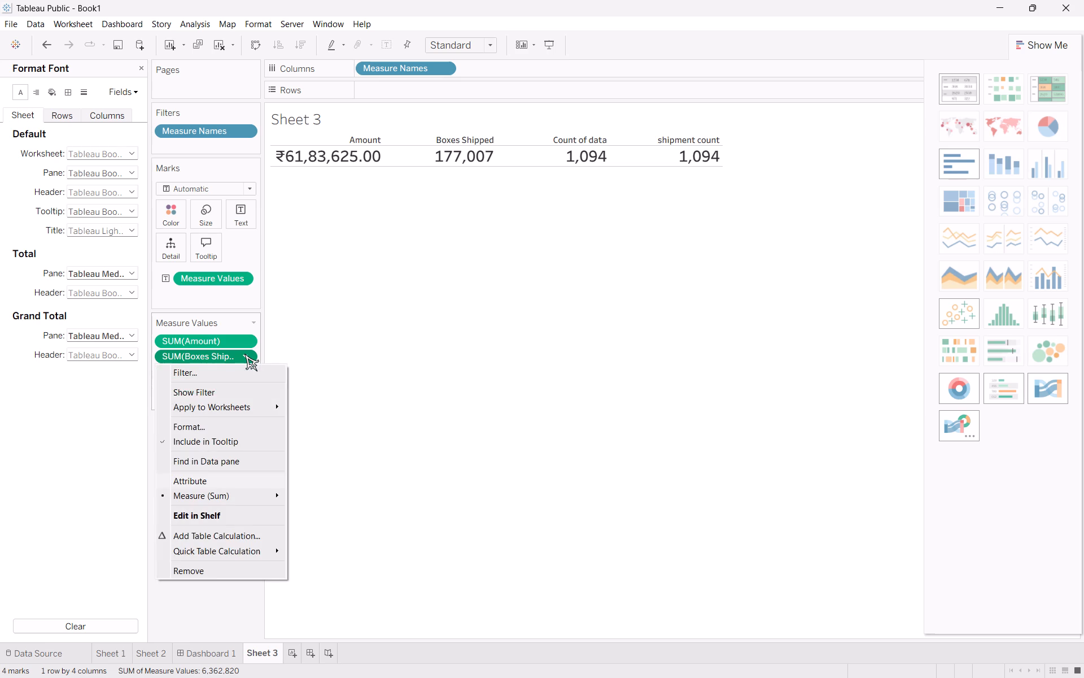
double_click(203, 354)
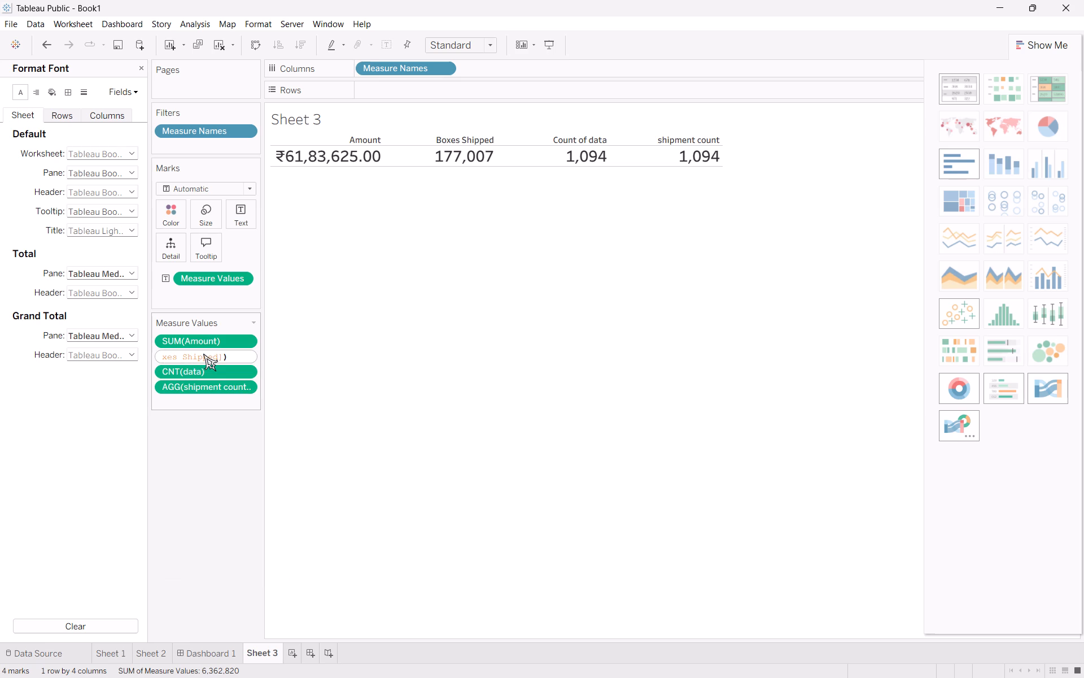
left_click(200, 372)
double_click(200, 372)
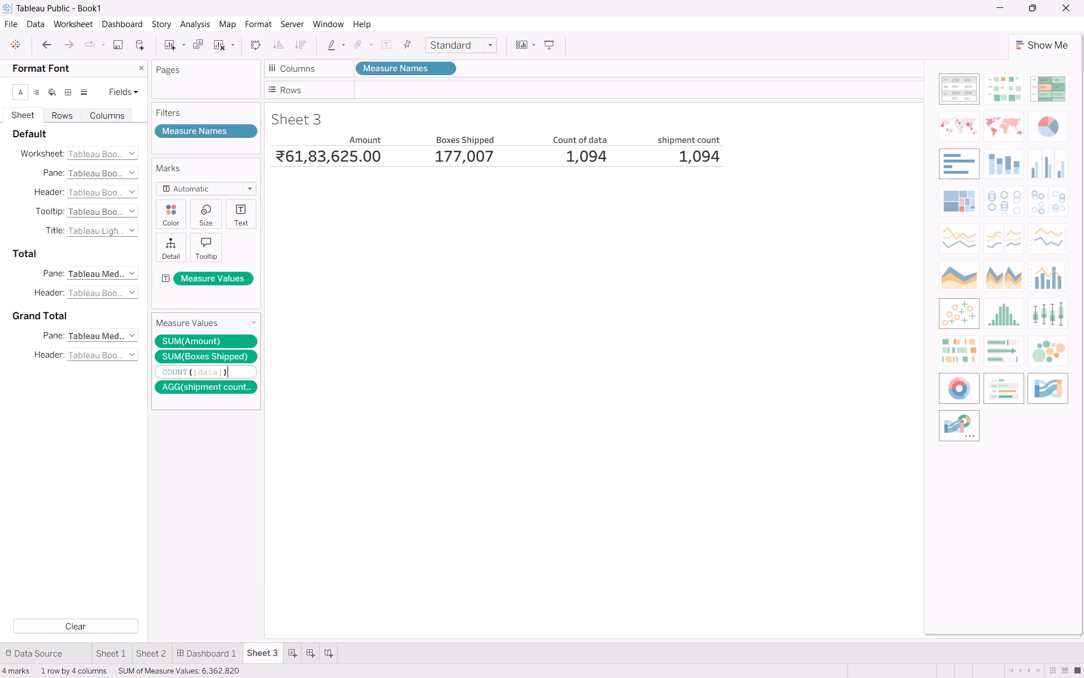
double_click(194, 385)
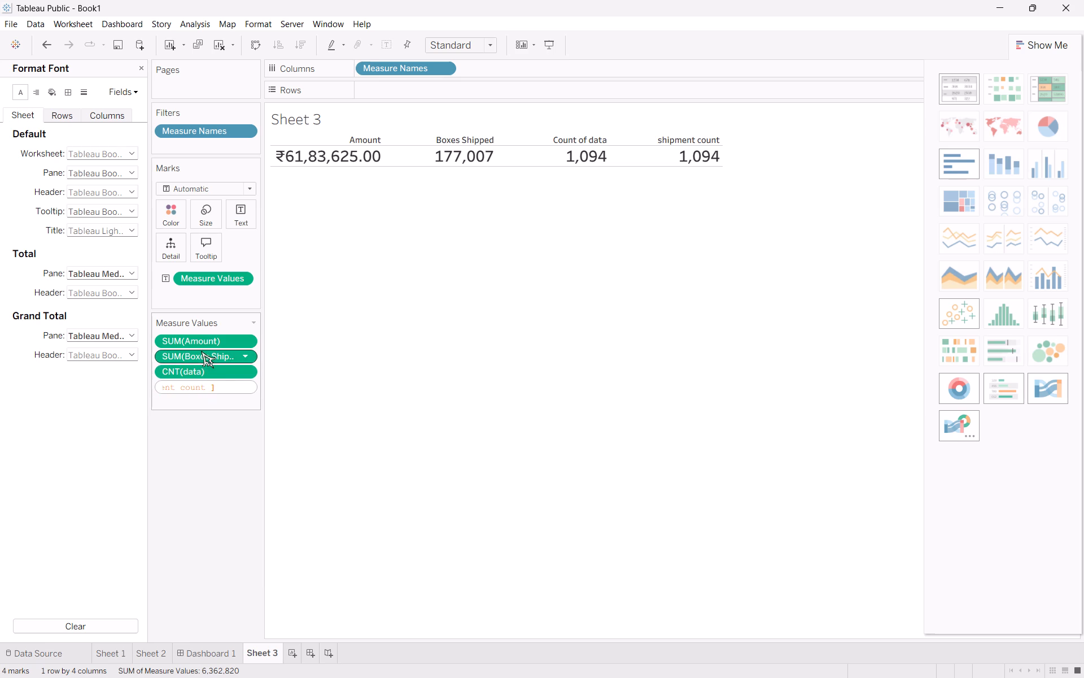
left_click(126, 89)
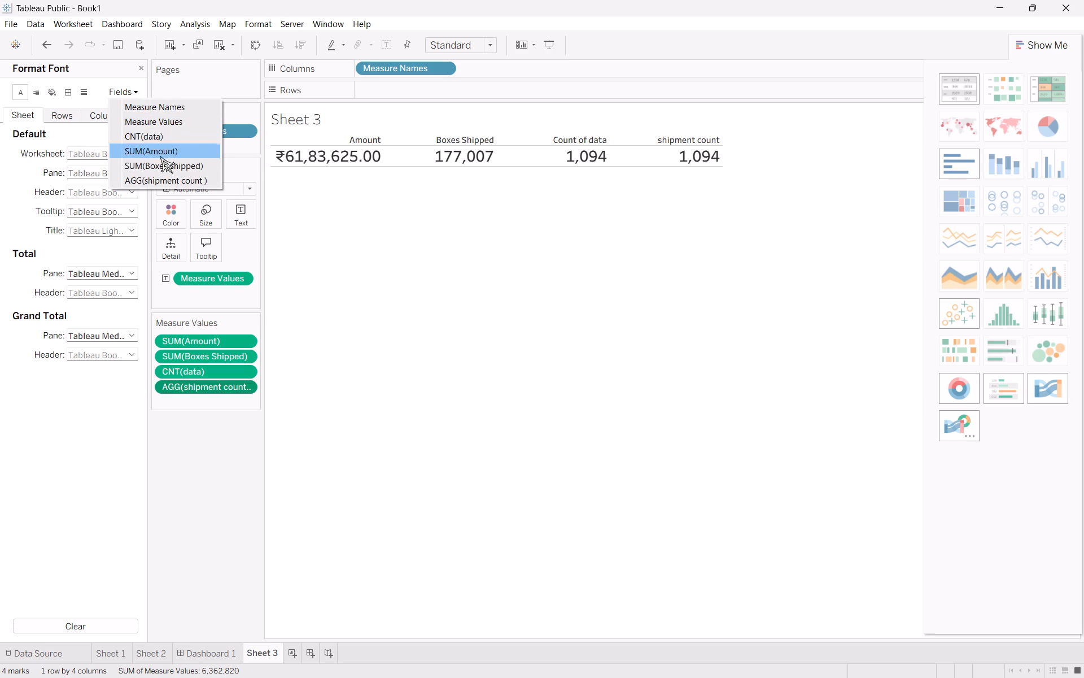
left_click(161, 119)
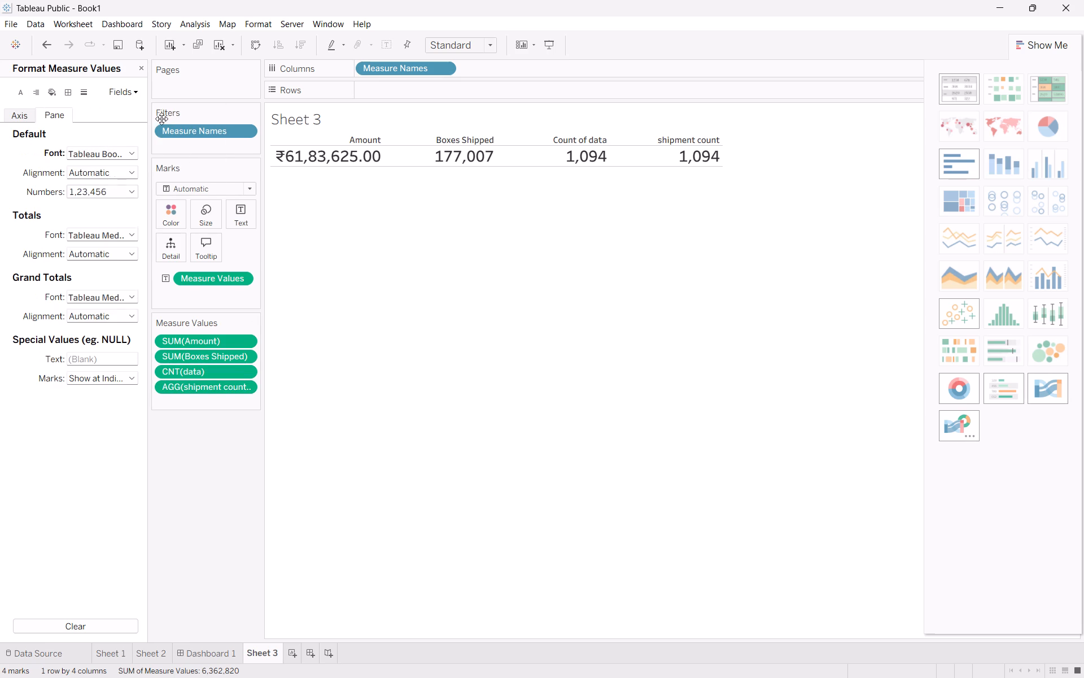
left_click(502, 362)
Save the workbook to Tableau Public as a new copy from Dashboard 1.
left_click(211, 649)
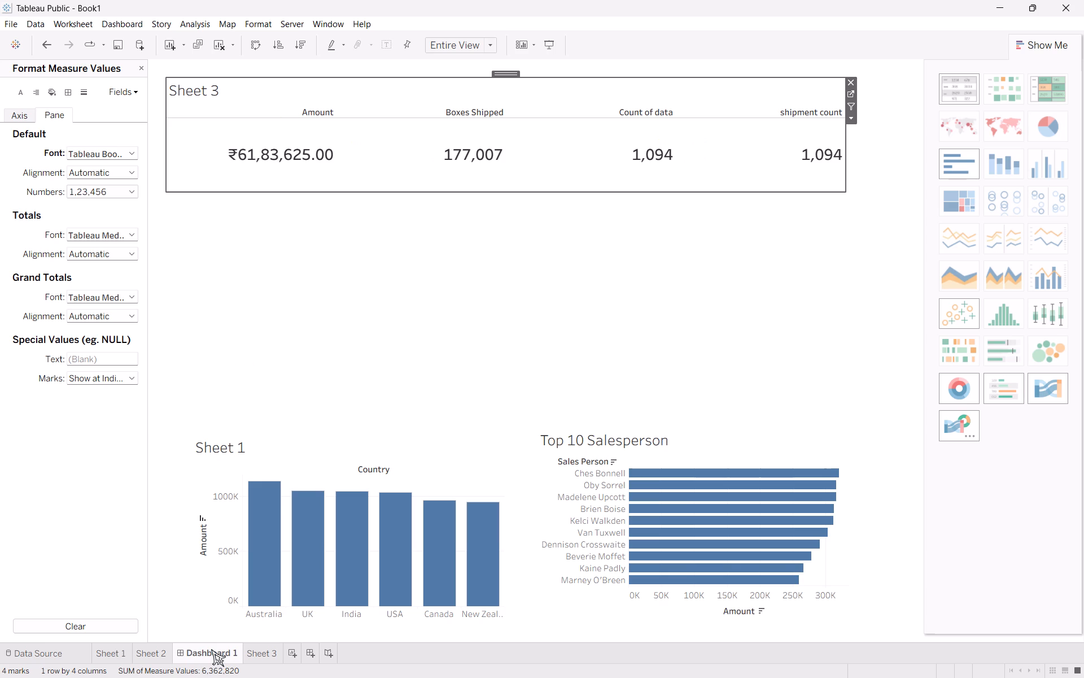
left_click(7, 20)
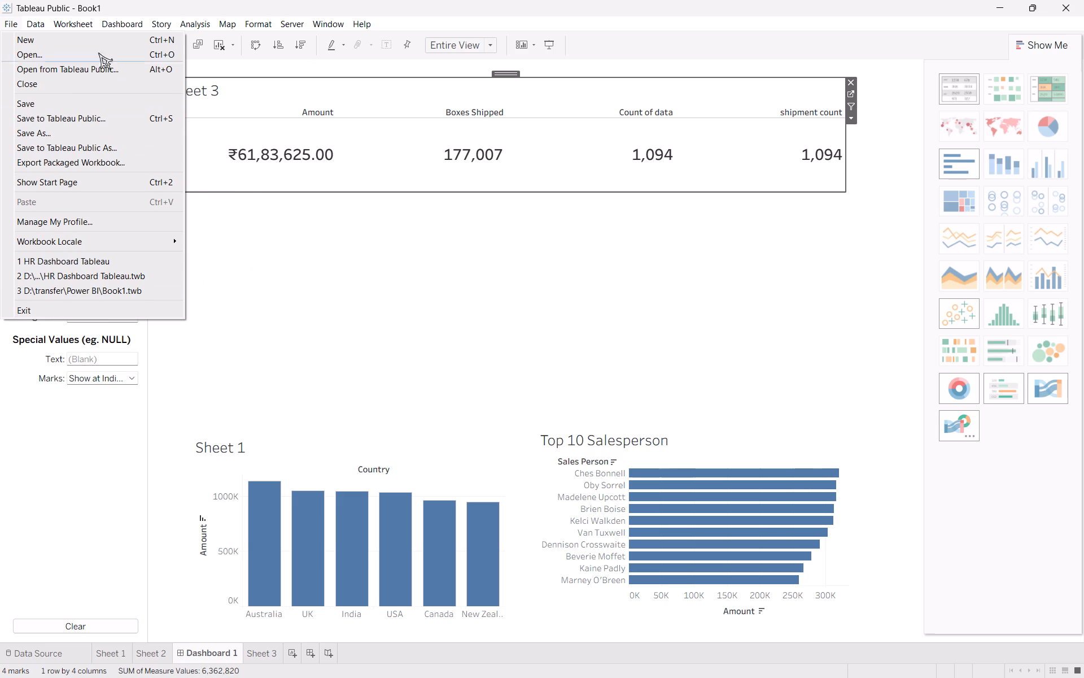
left_click(74, 147)
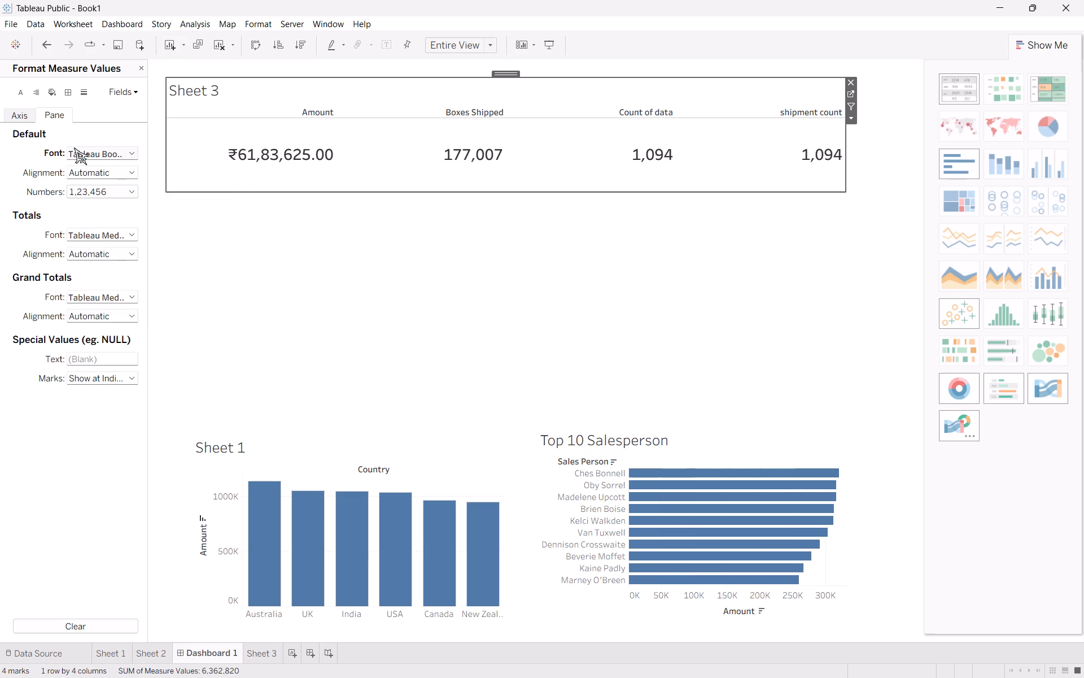
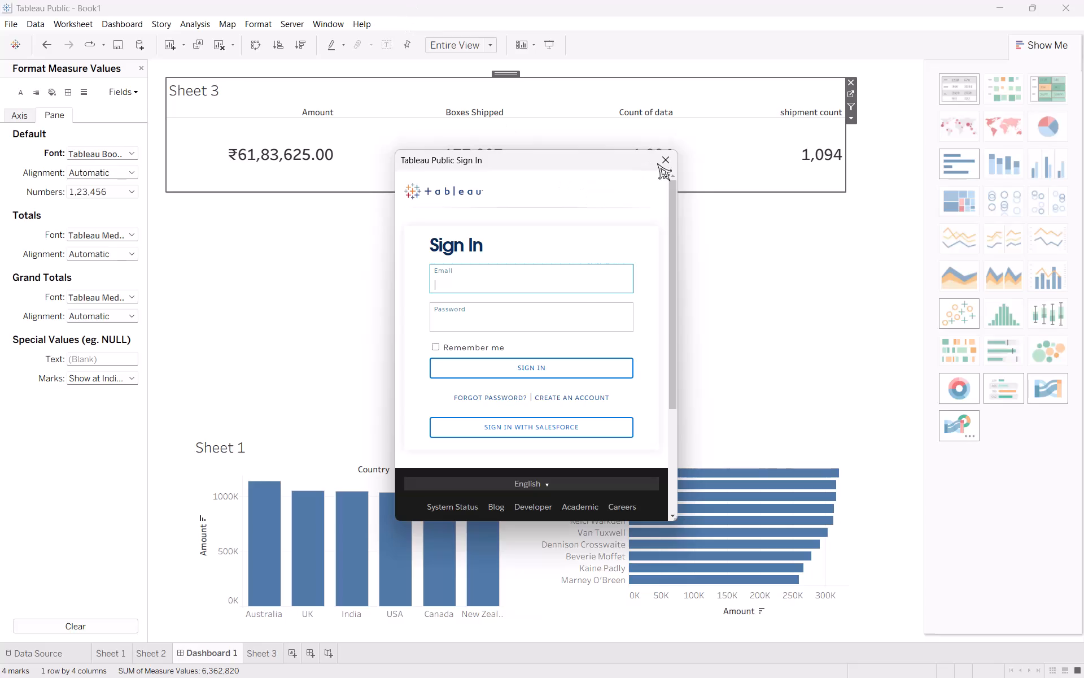
Dismiss the Tableau Public sign-in and start saving the workbook to Tableau Public as a new copy again.
left_click(661, 163)
left_click(10, 21)
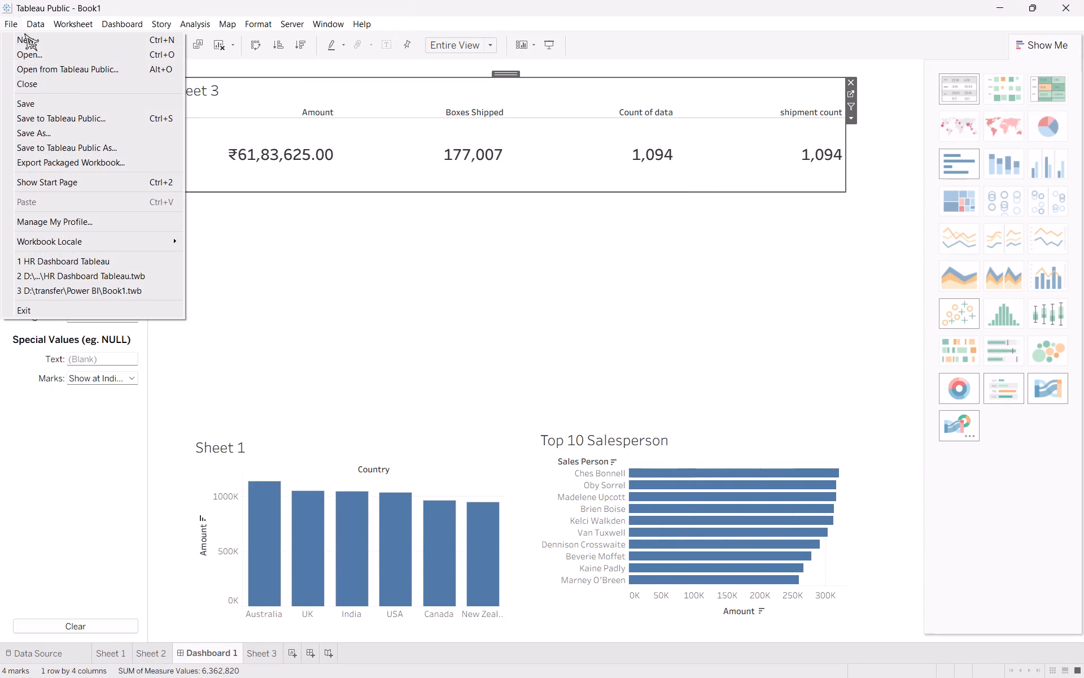
left_click(82, 145)
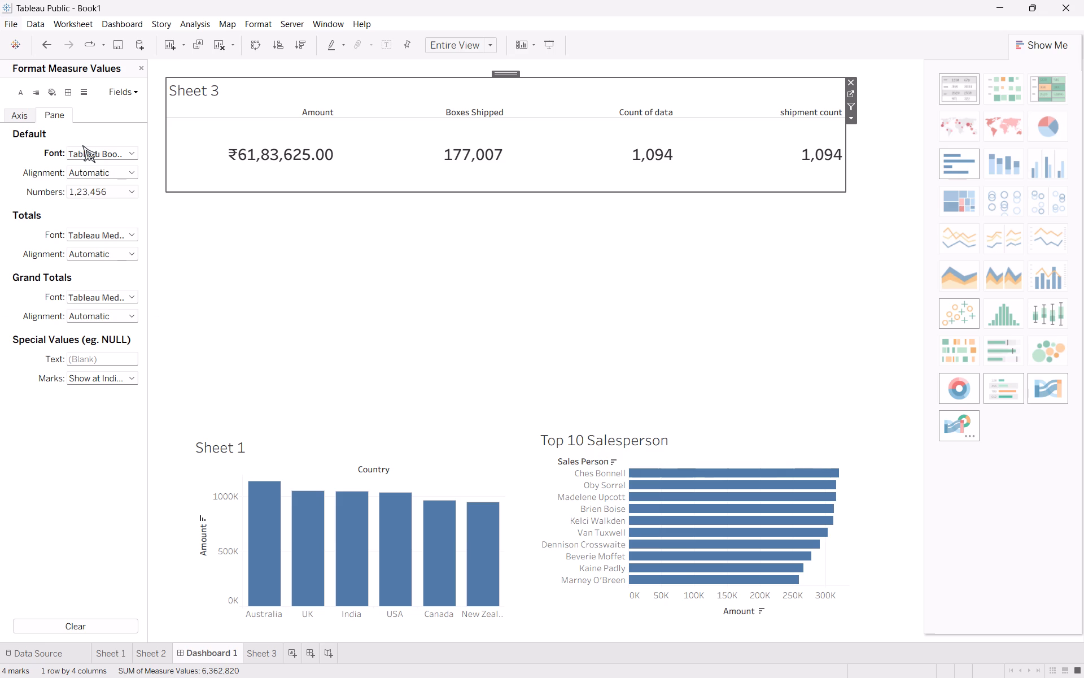
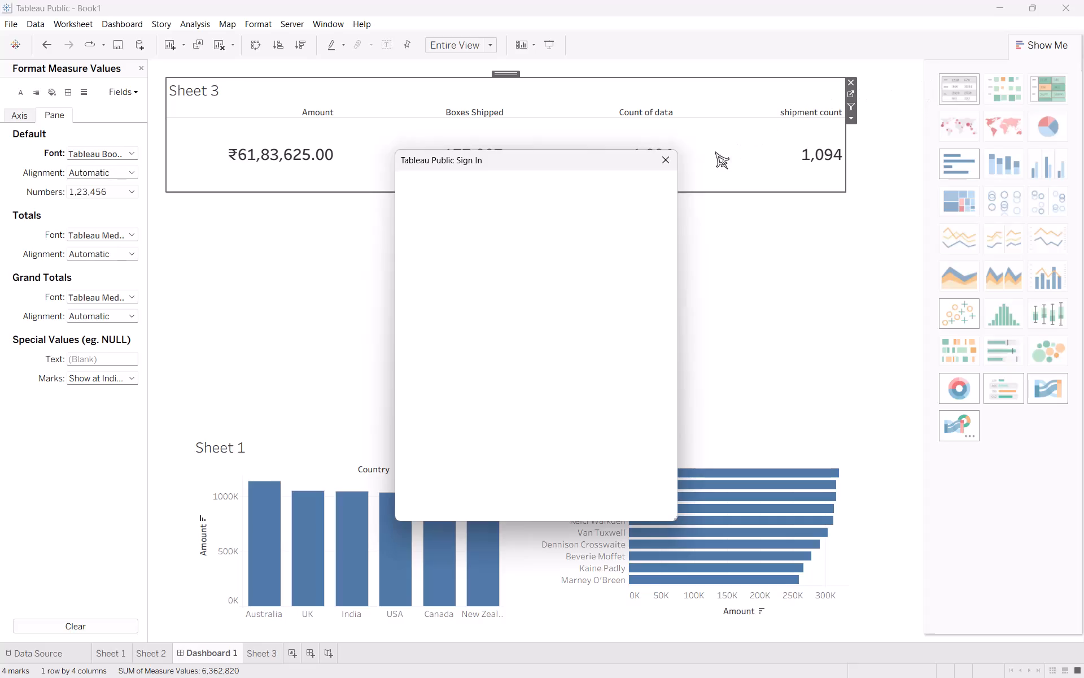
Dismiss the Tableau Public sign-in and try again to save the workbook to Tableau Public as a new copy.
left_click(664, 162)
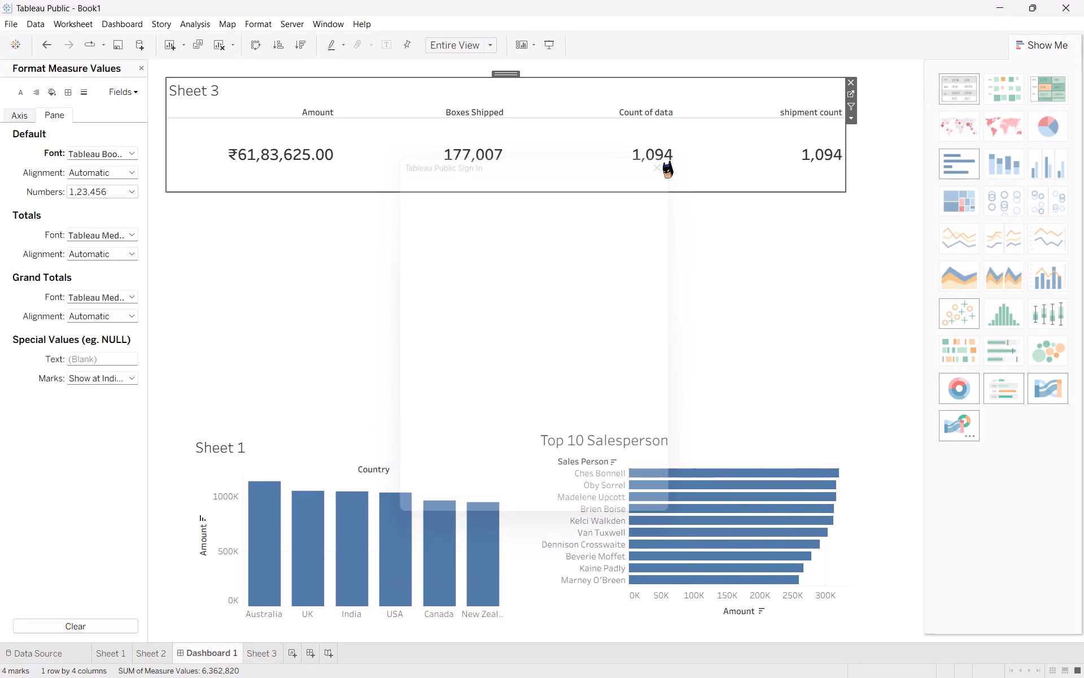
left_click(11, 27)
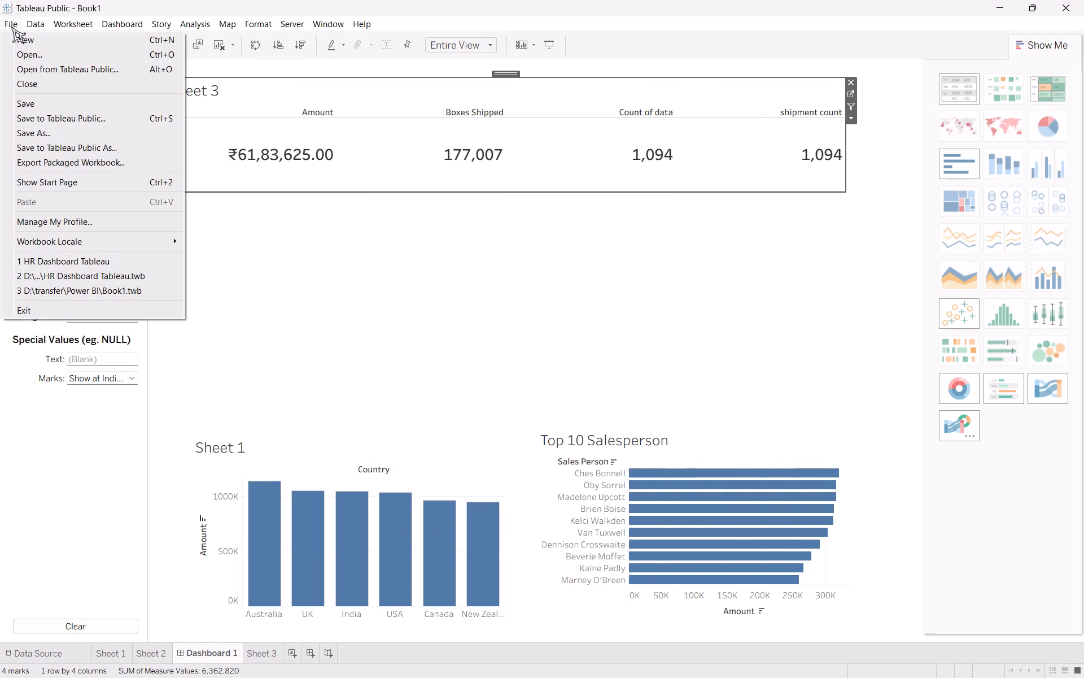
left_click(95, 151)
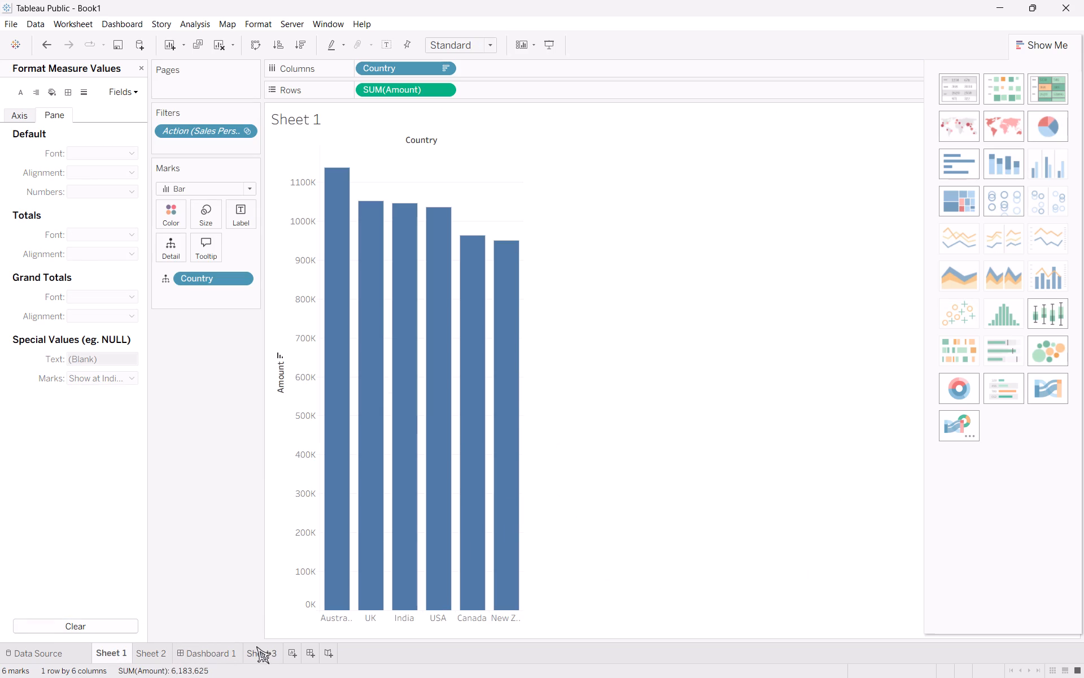
Review the measures summary on Sheet 3 and open the font formatting options for the Top 10 Salesperson sheet.
left_click(252, 655)
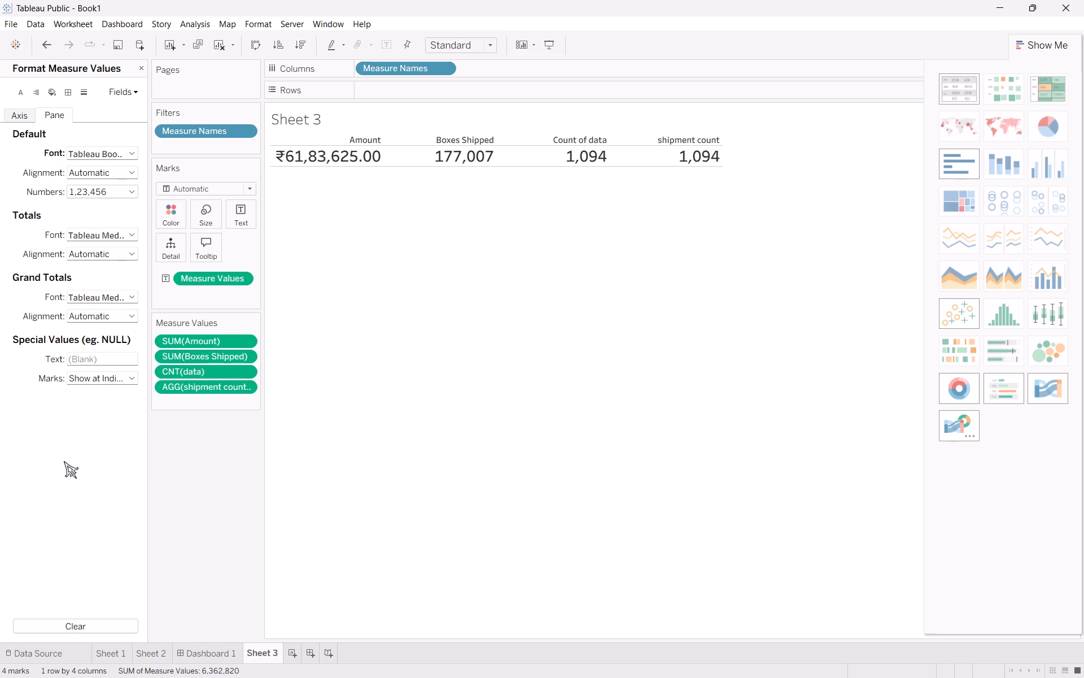
left_click(148, 659)
left_click(154, 654)
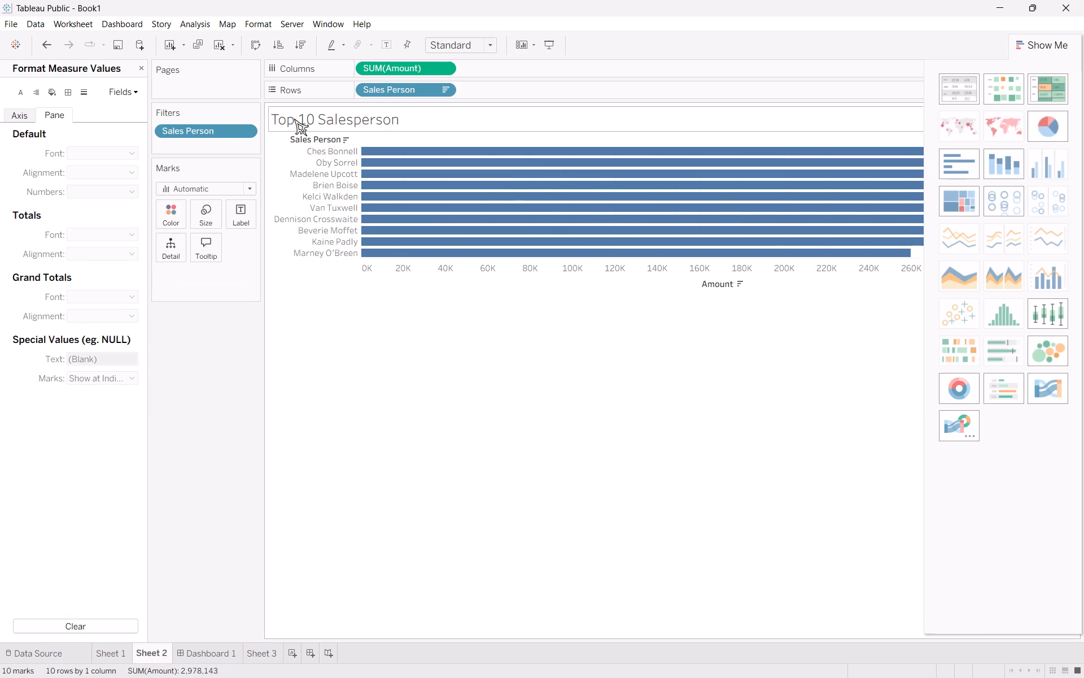
left_click(16, 93)
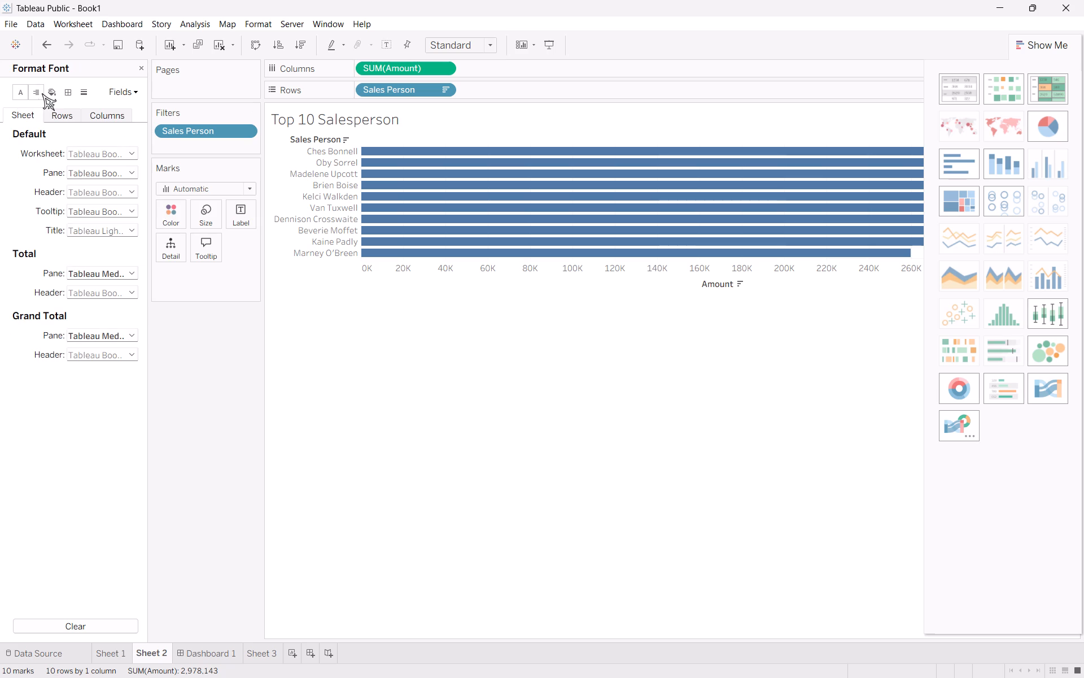
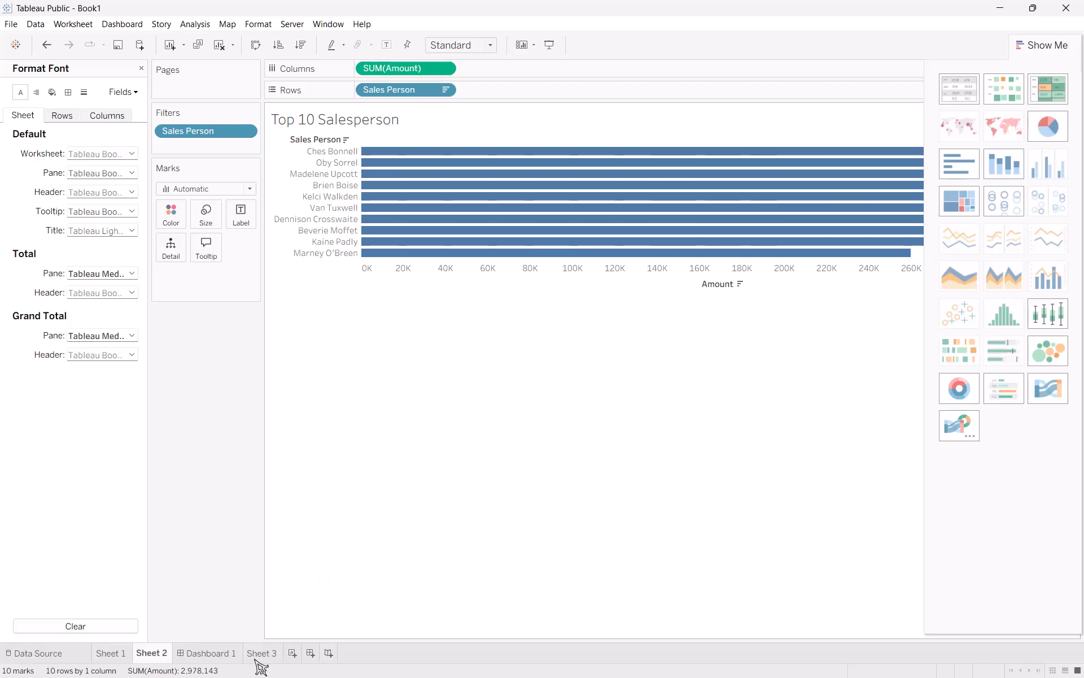
Examine the header formatting of the Amount measure and the pane font and size options for Measure Values on Sheet 3.
left_click(260, 647)
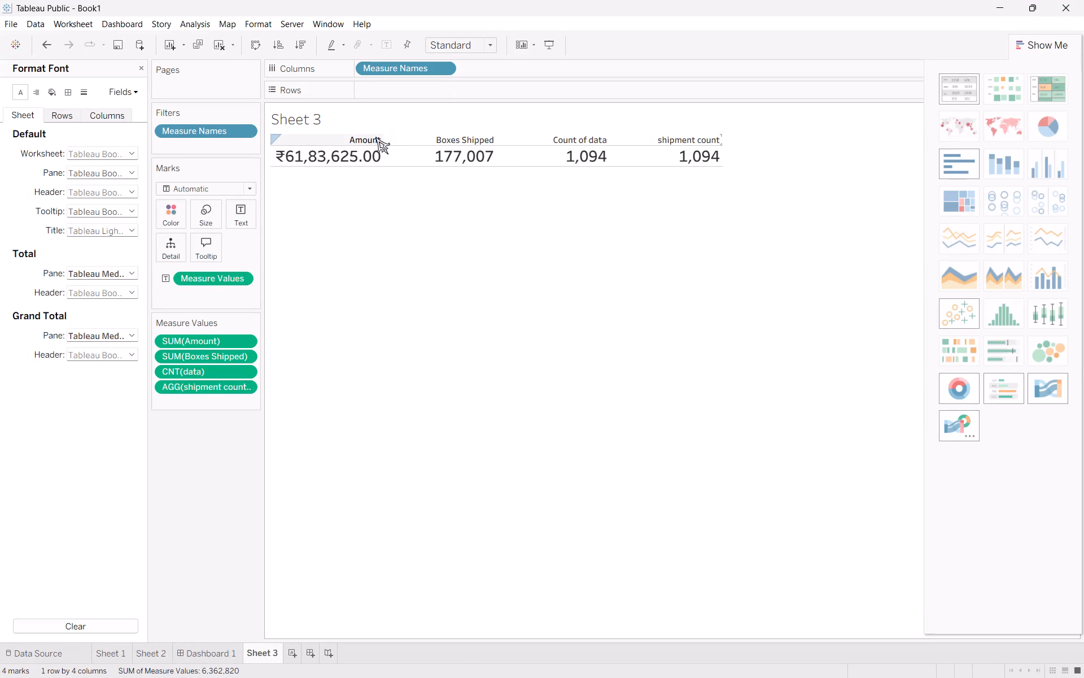
left_click(375, 137)
right_click(375, 137)
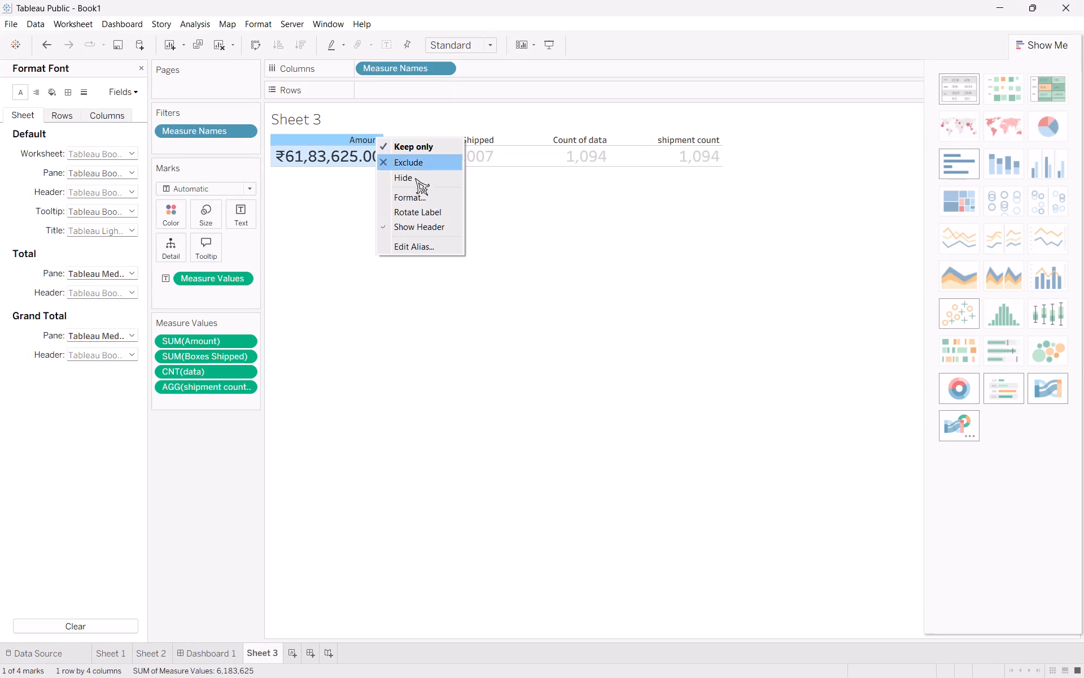
left_click(423, 195)
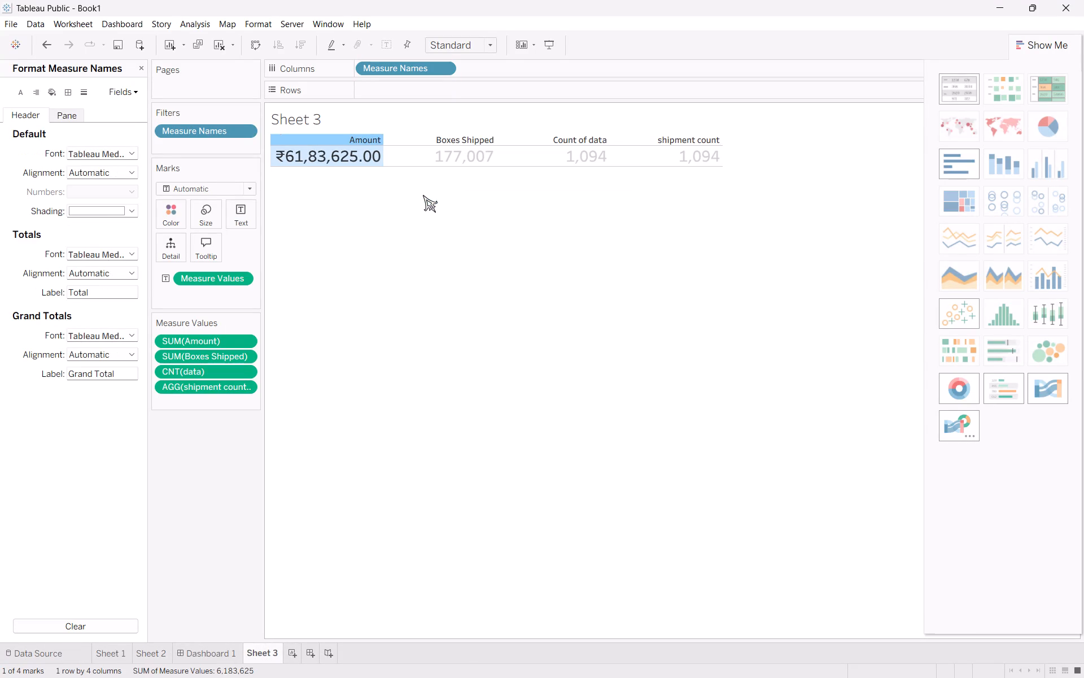
left_click(126, 88)
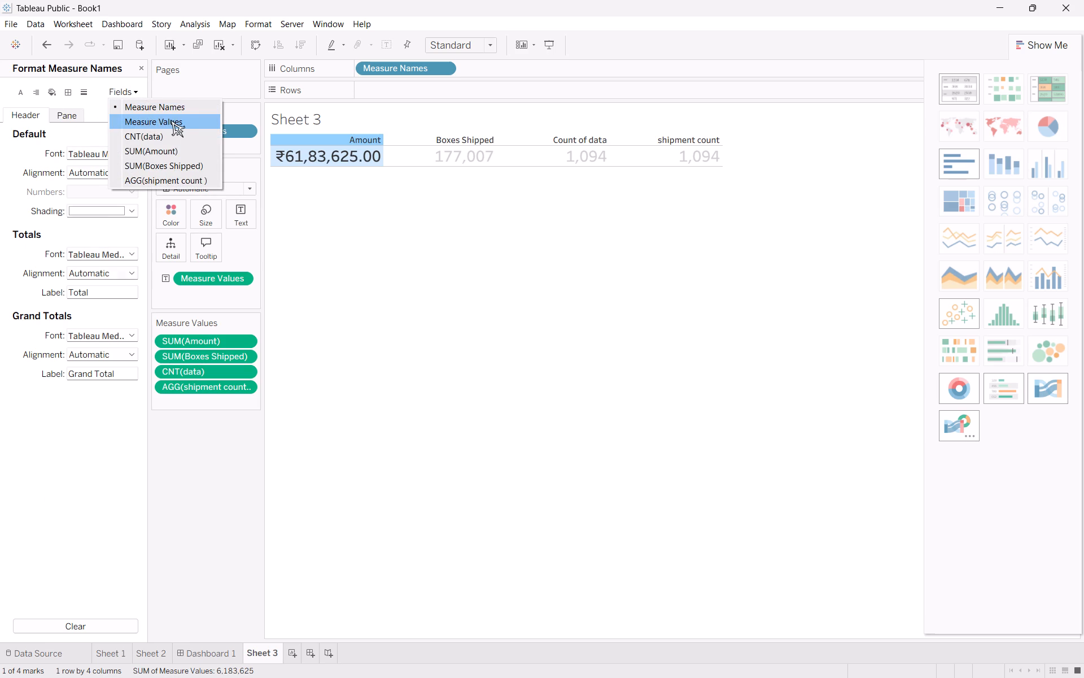
left_click(171, 120)
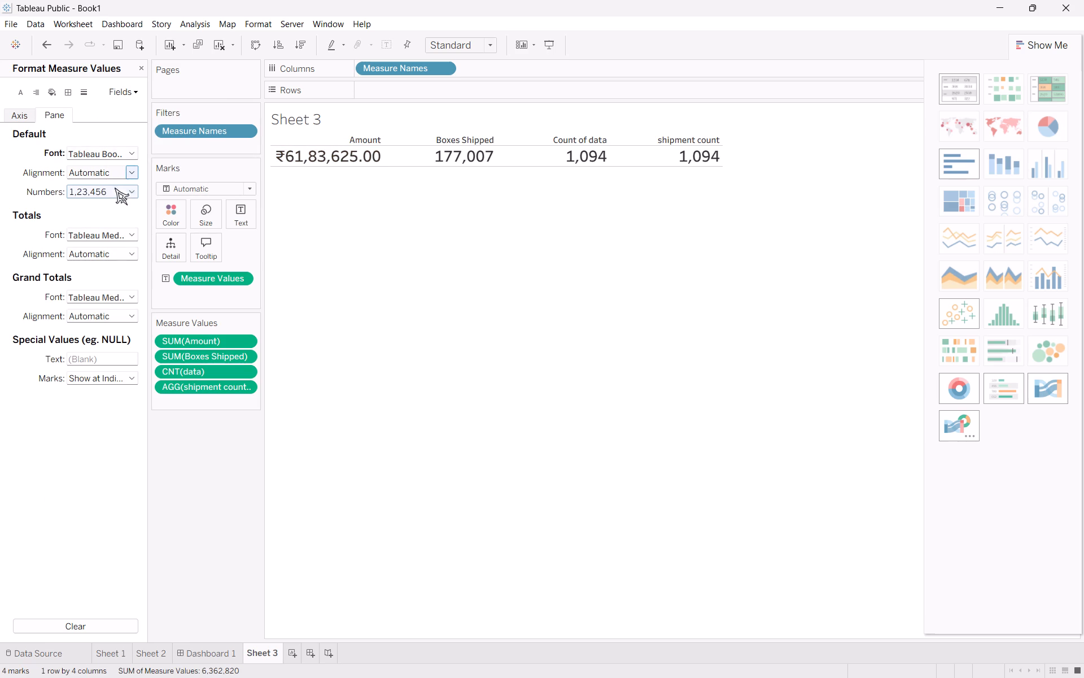
left_click(129, 153)
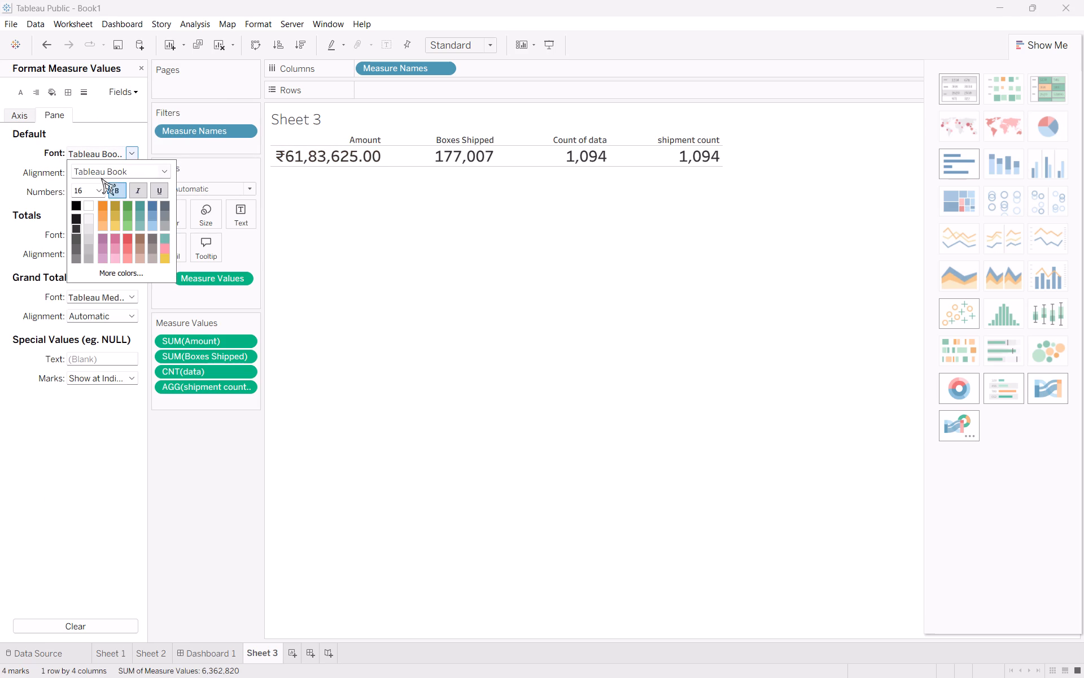
left_click(102, 189)
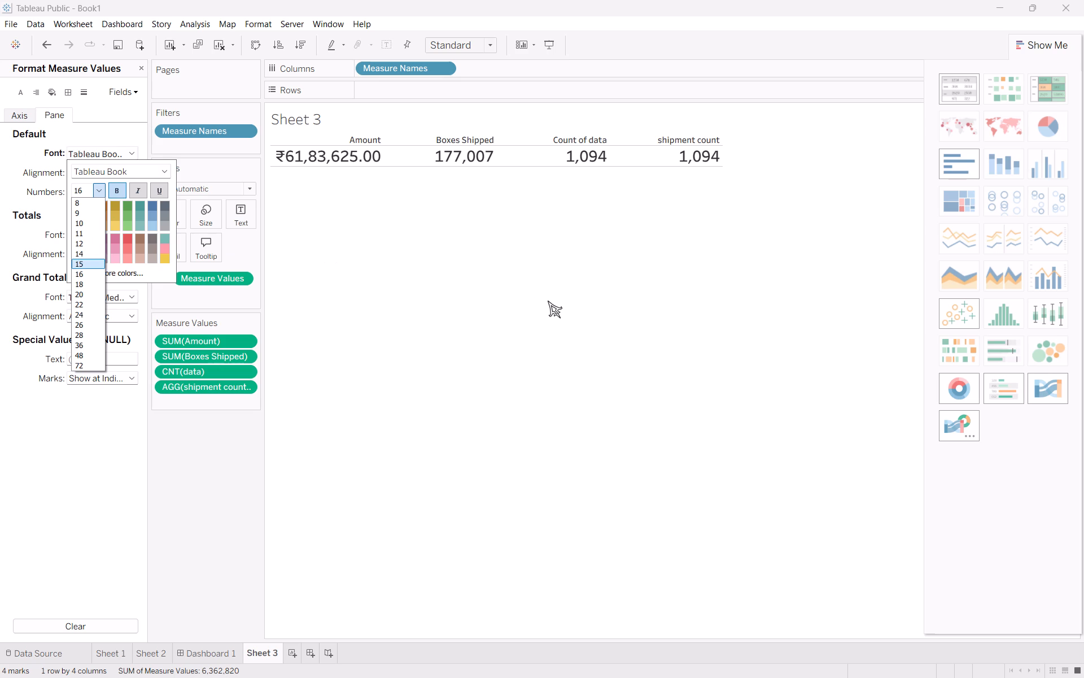
left_click(548, 301)
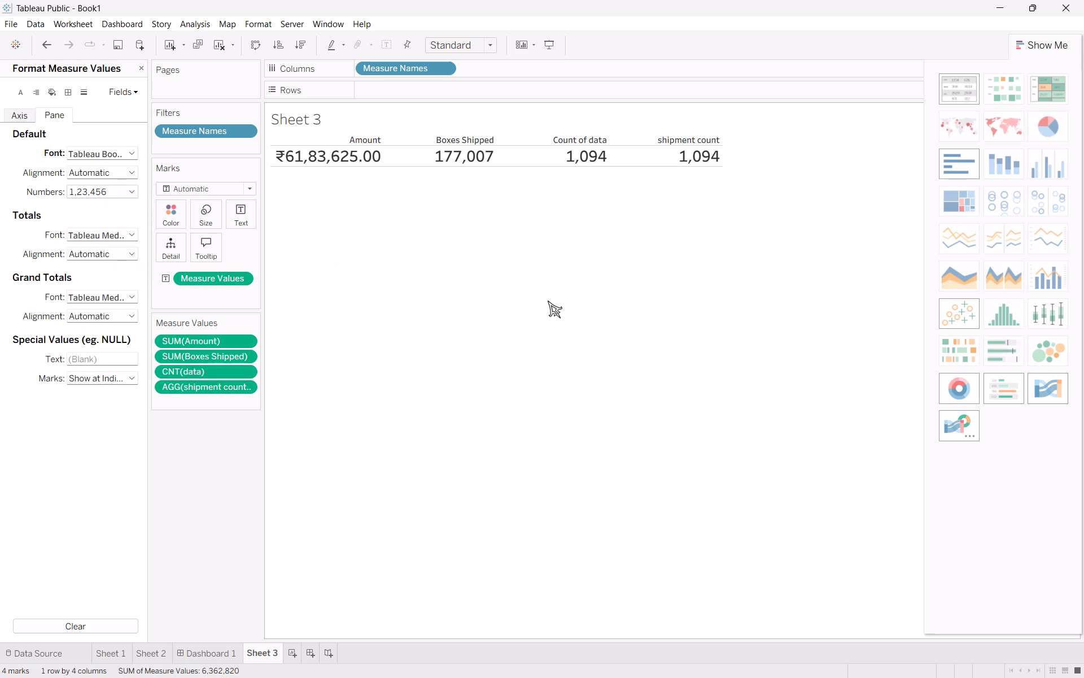
Review Dashboard 1 and examine the Amount axis and Country field formatting options for the country bar chart on Sheet 1.
left_click(212, 649)
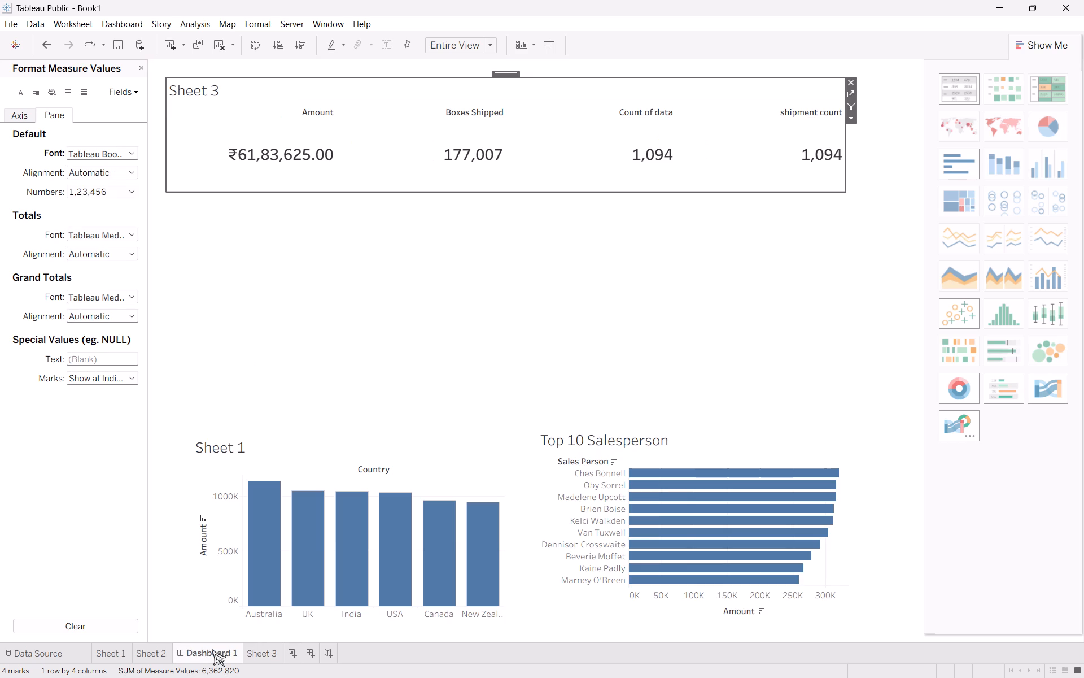
left_click(89, 660)
left_click(108, 655)
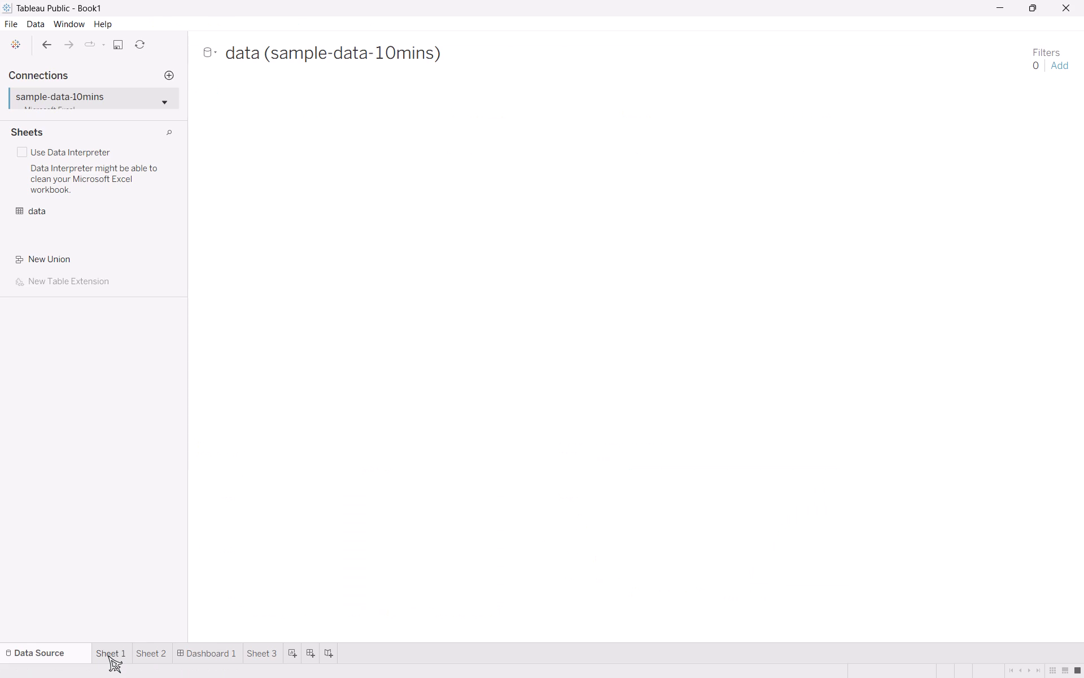
left_click(108, 655)
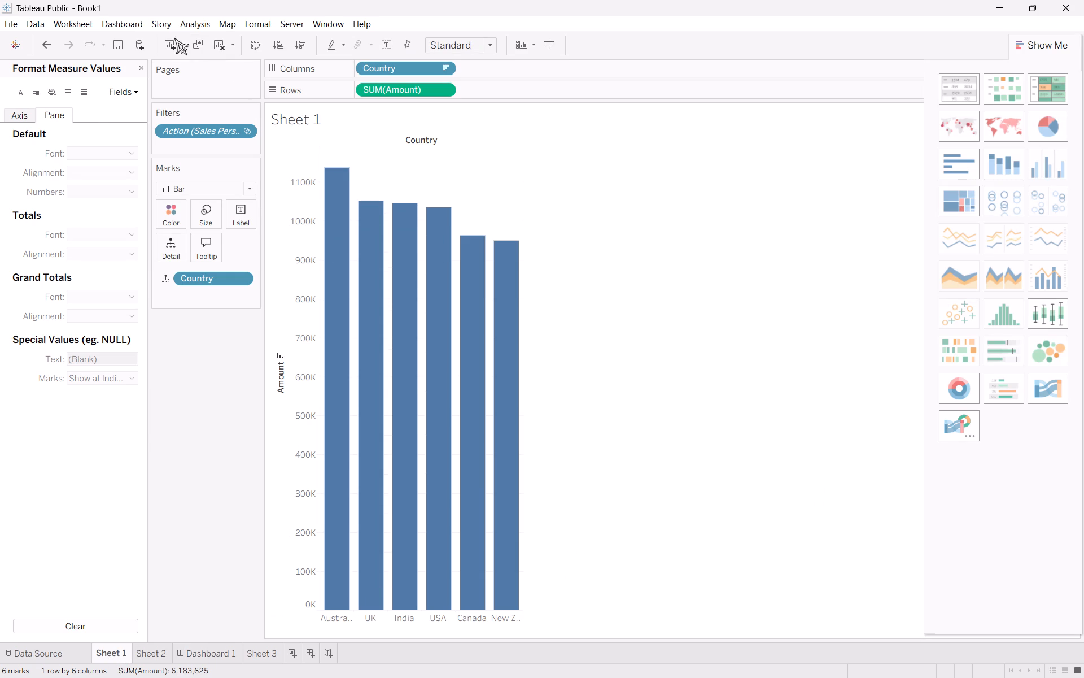
left_click(301, 183)
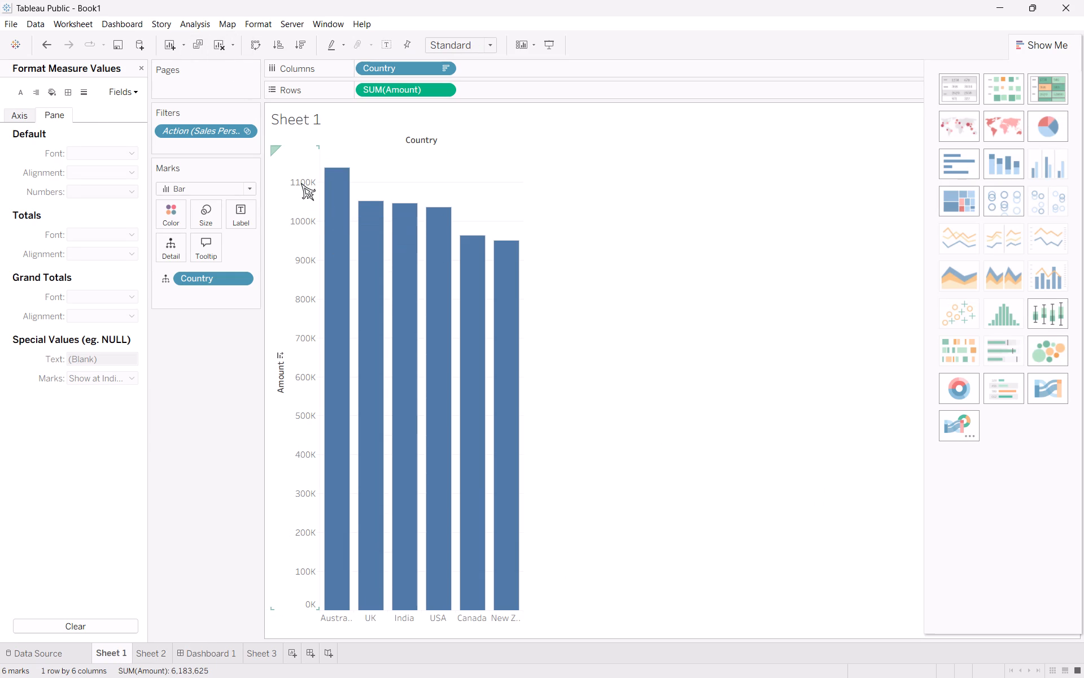
right_click(301, 183)
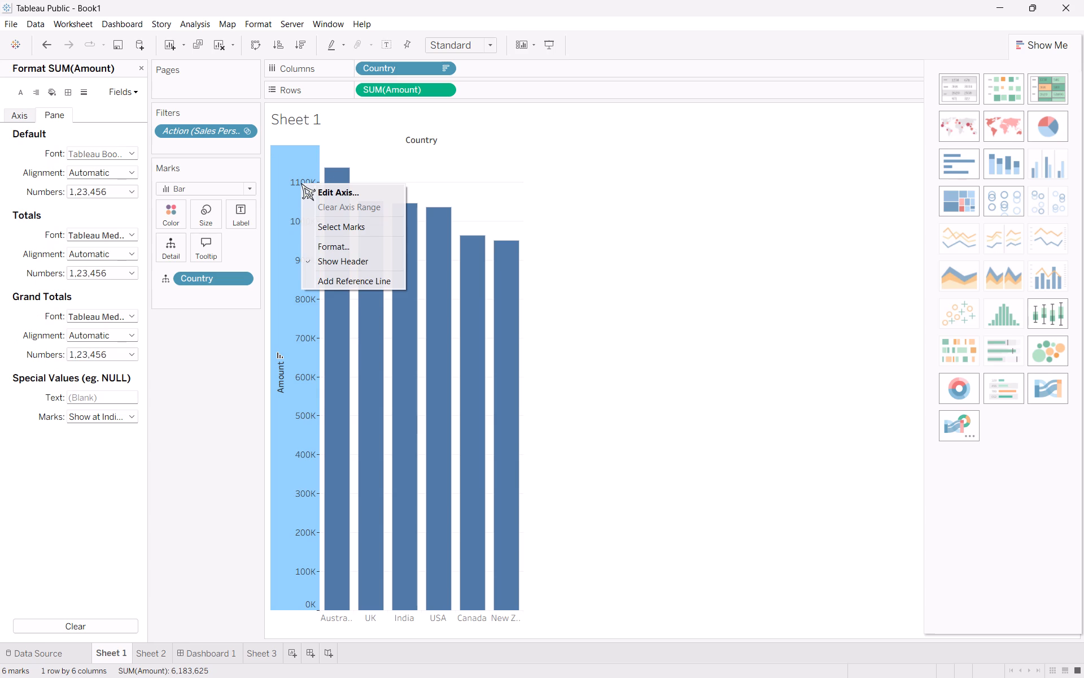
left_click(222, 273)
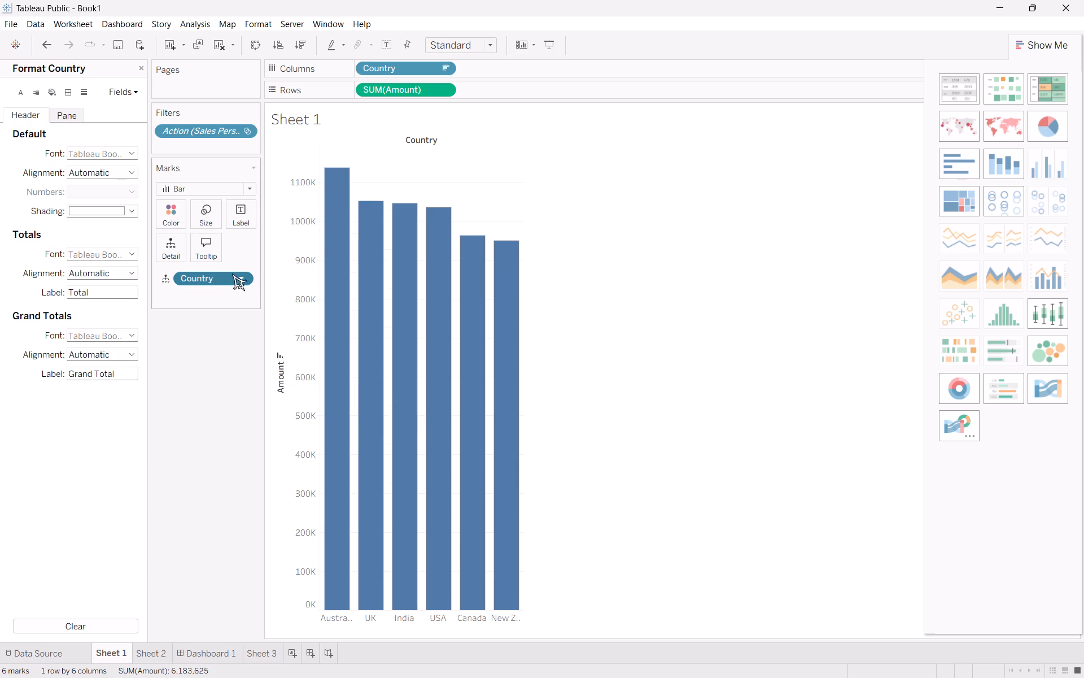
left_click(245, 277)
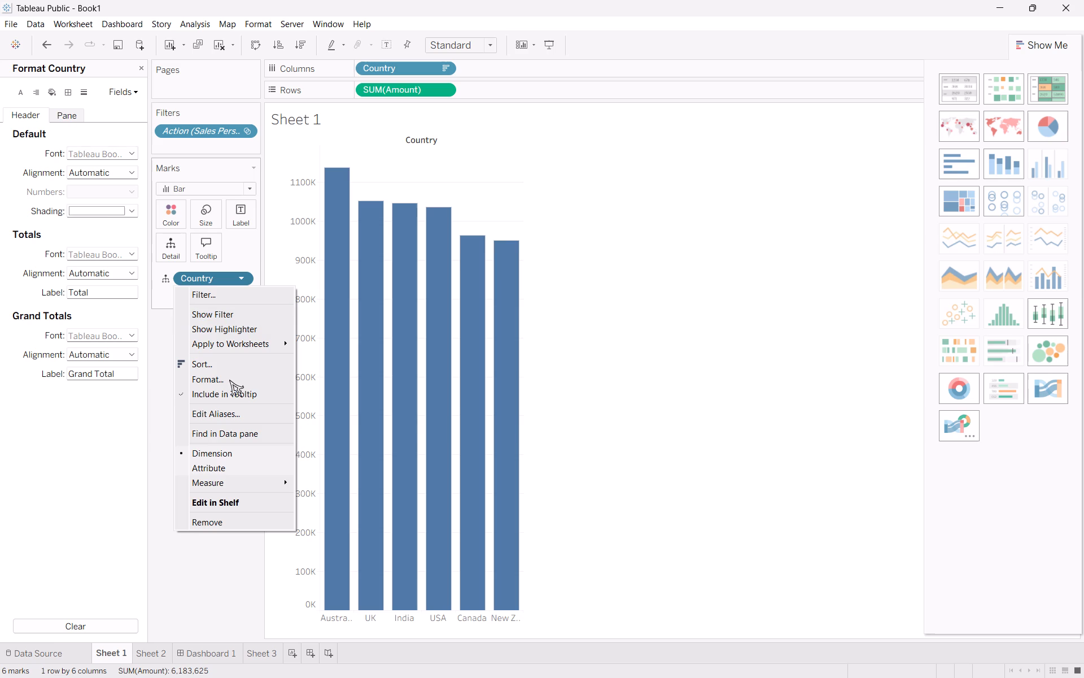
left_click(188, 570)
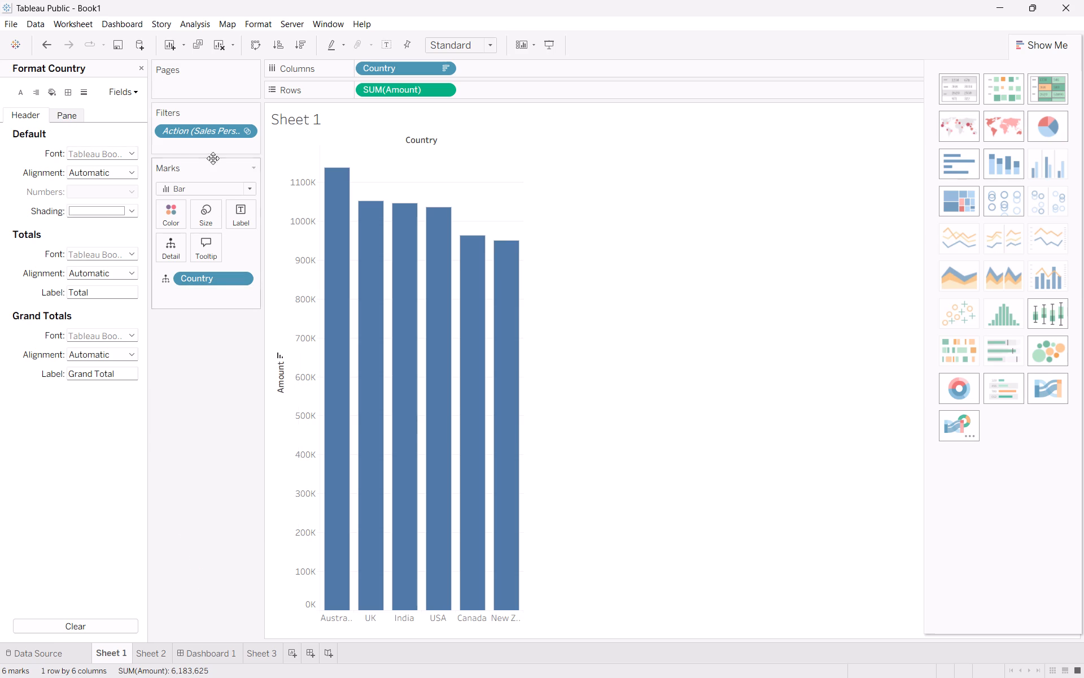
left_click(139, 69)
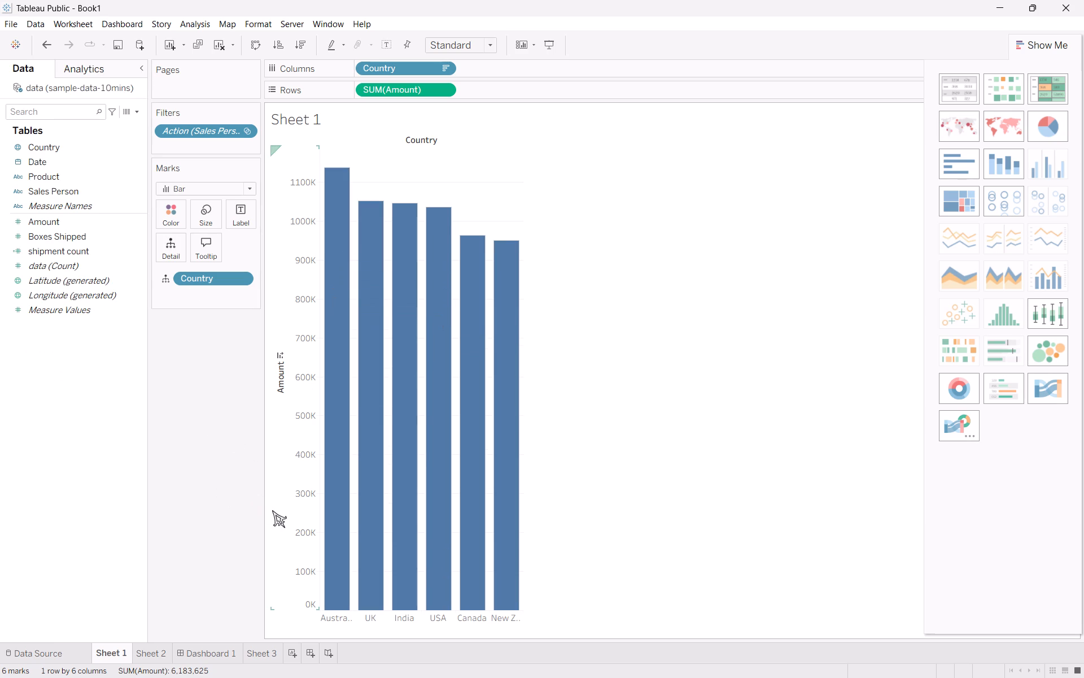
left_click(335, 621)
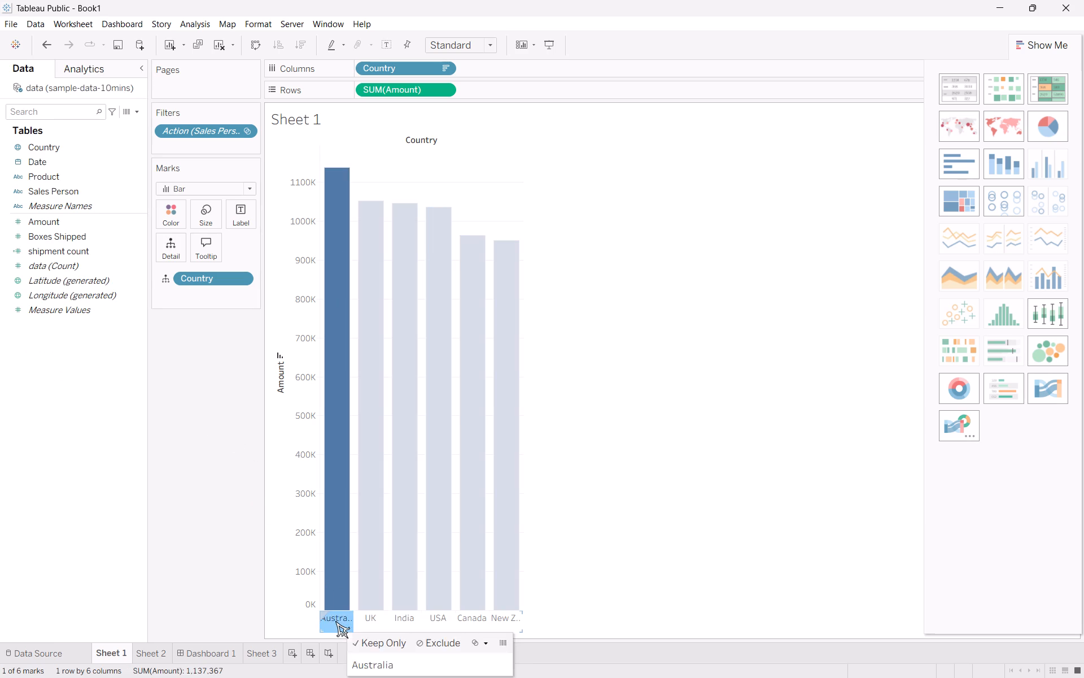
right_click(335, 621)
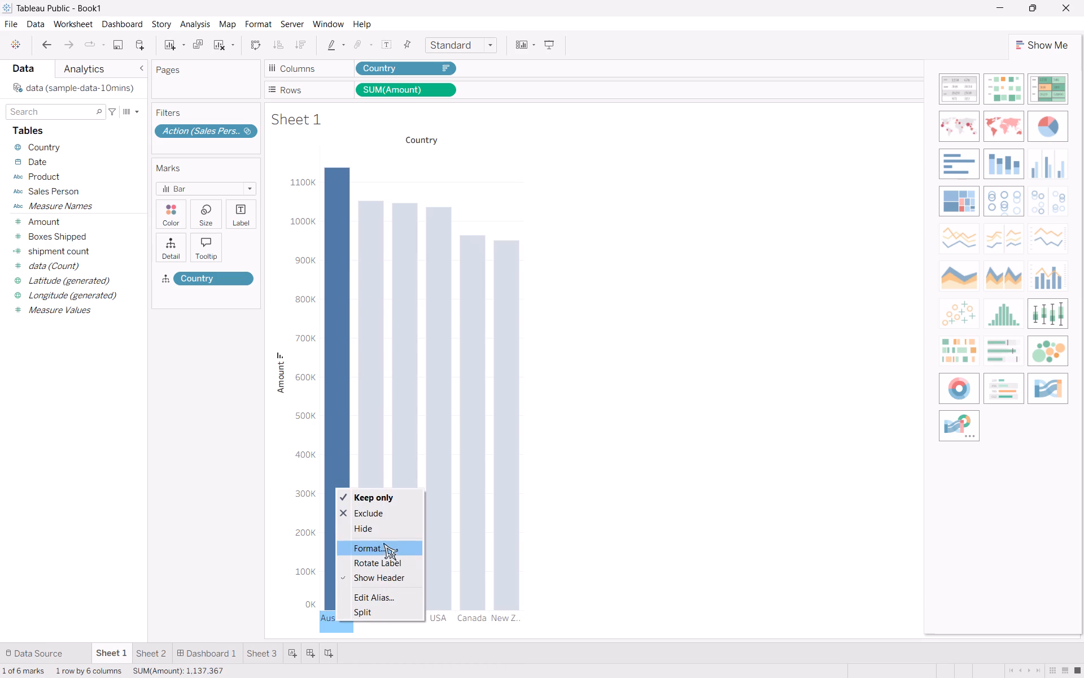
left_click(381, 550)
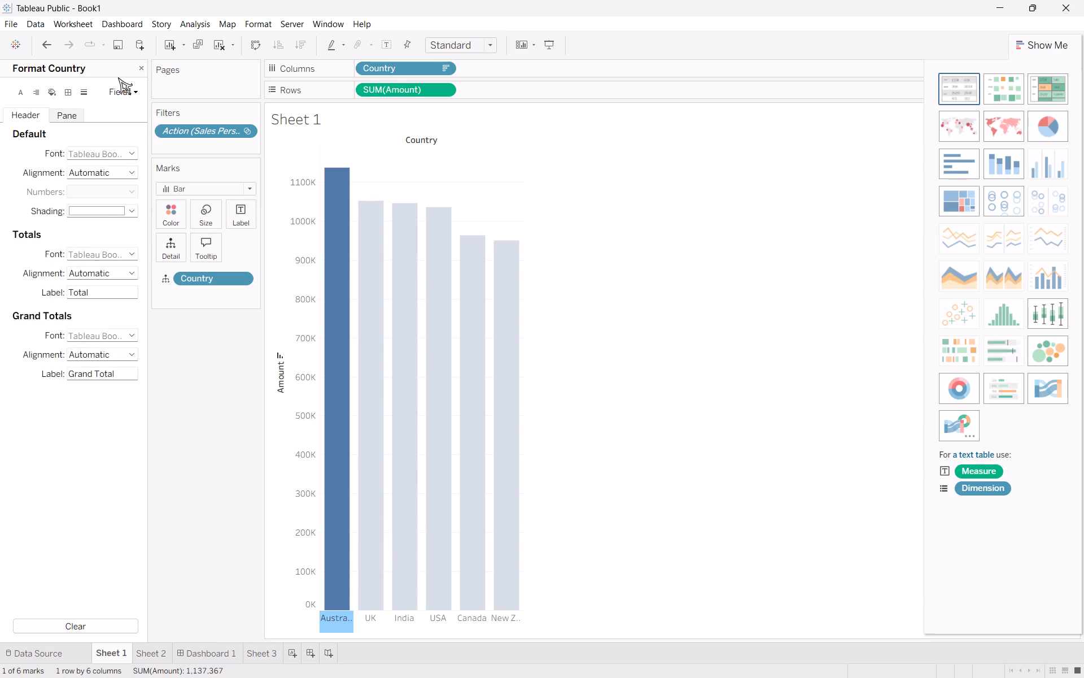
double_click(198, 394)
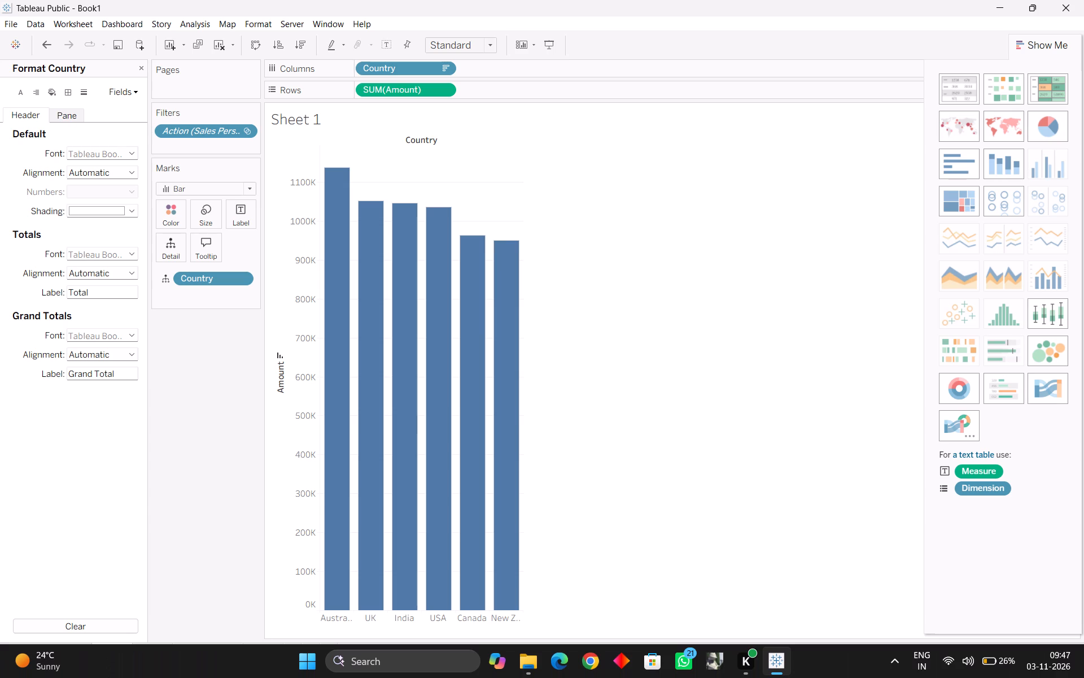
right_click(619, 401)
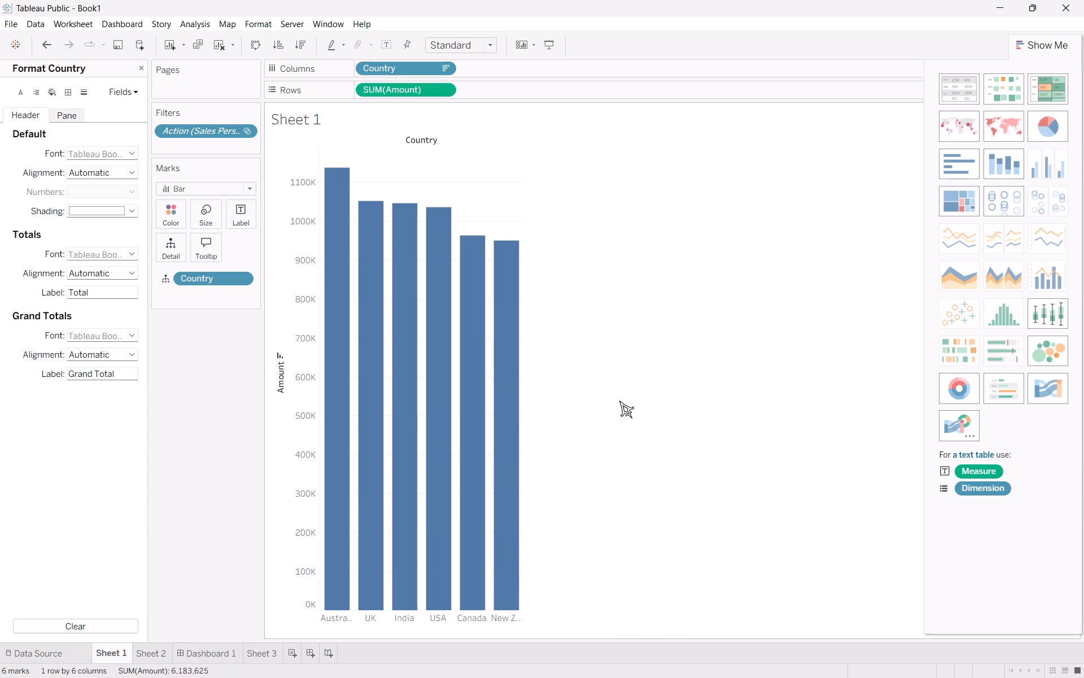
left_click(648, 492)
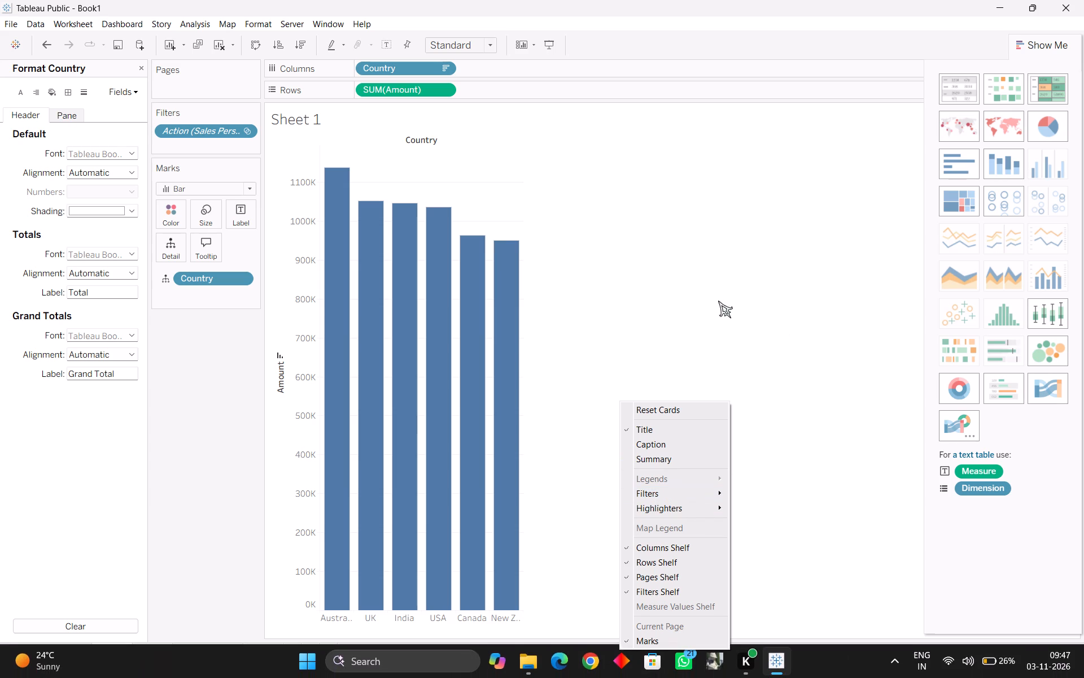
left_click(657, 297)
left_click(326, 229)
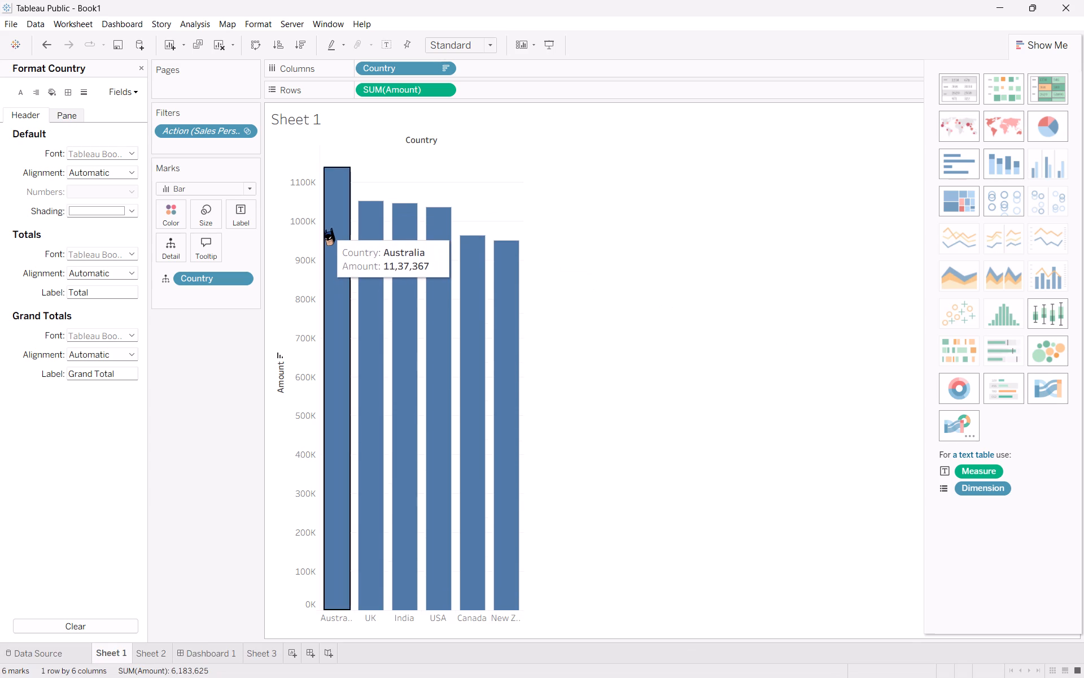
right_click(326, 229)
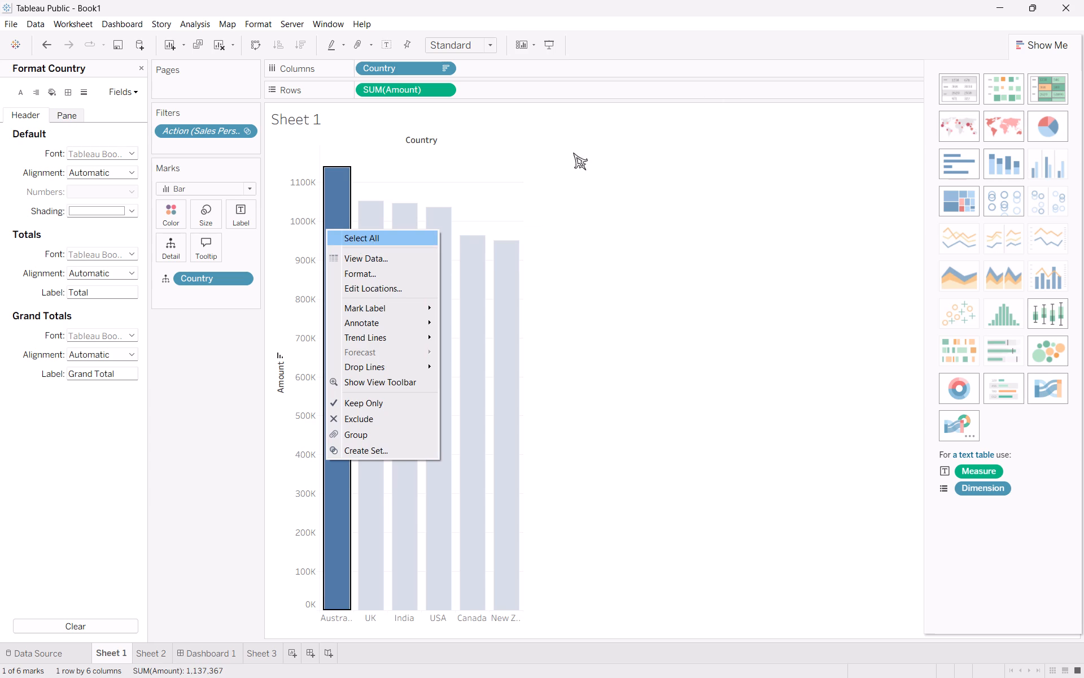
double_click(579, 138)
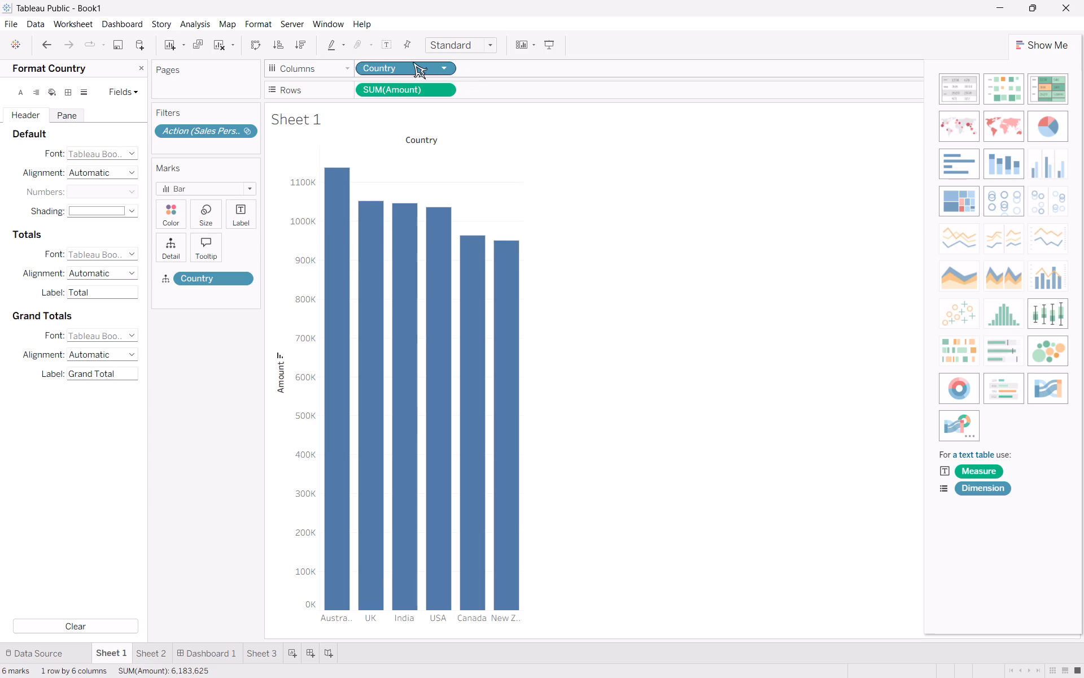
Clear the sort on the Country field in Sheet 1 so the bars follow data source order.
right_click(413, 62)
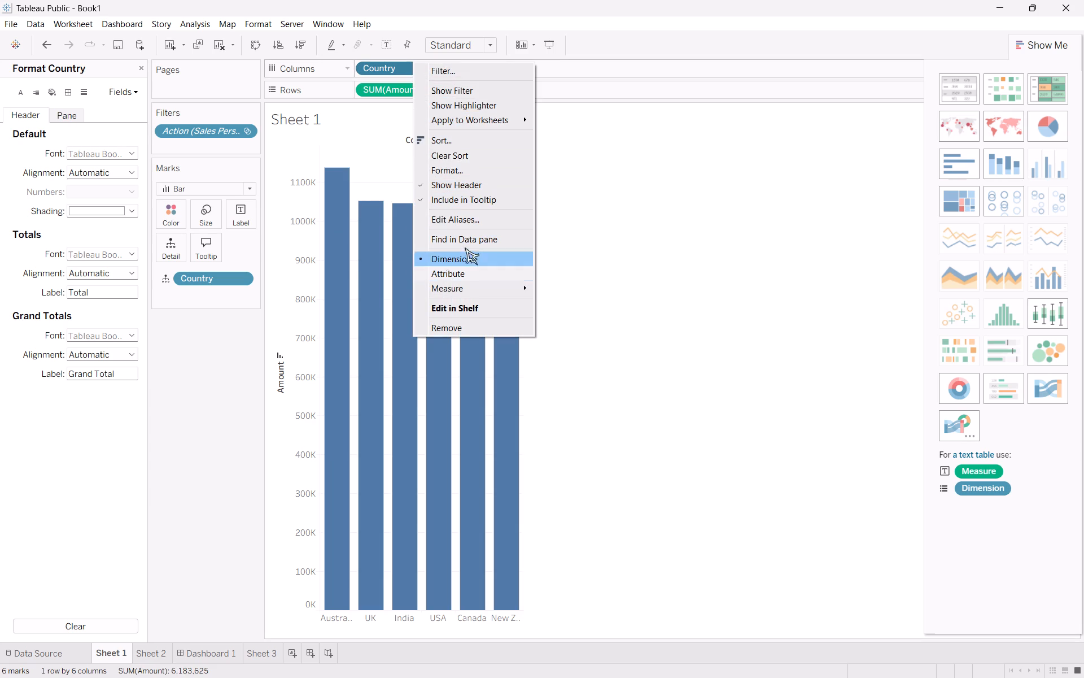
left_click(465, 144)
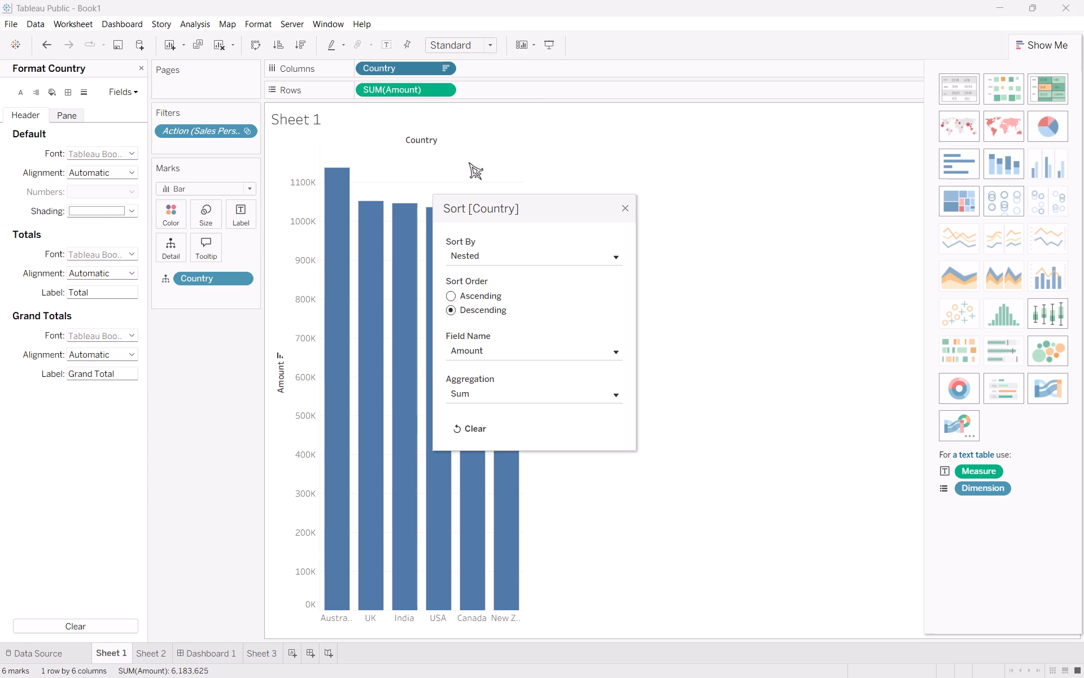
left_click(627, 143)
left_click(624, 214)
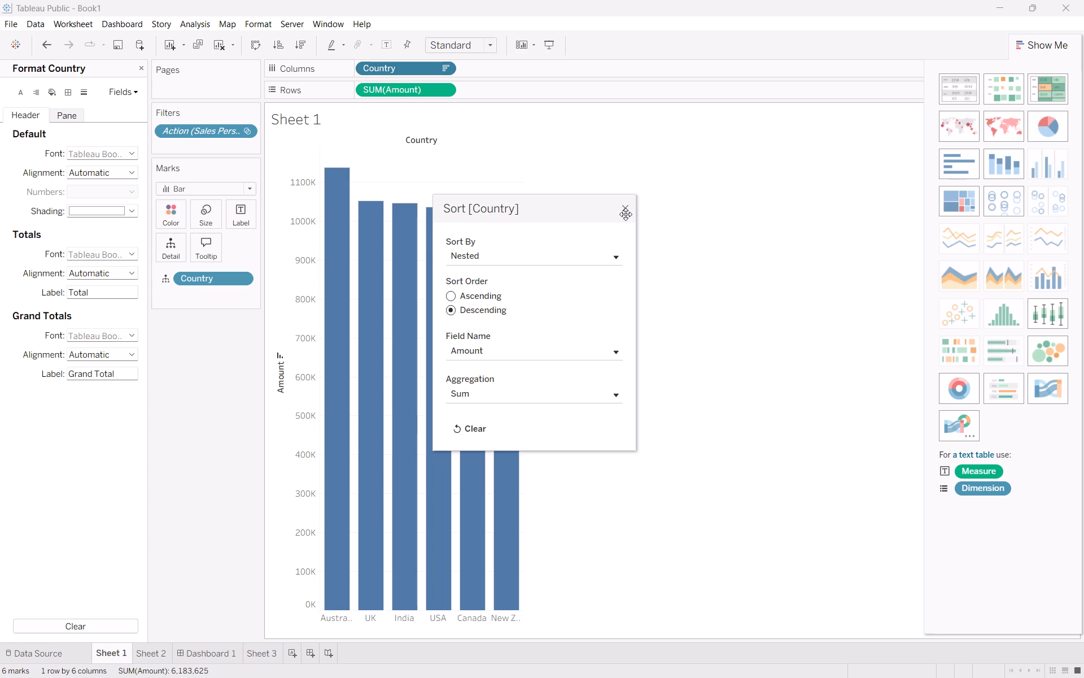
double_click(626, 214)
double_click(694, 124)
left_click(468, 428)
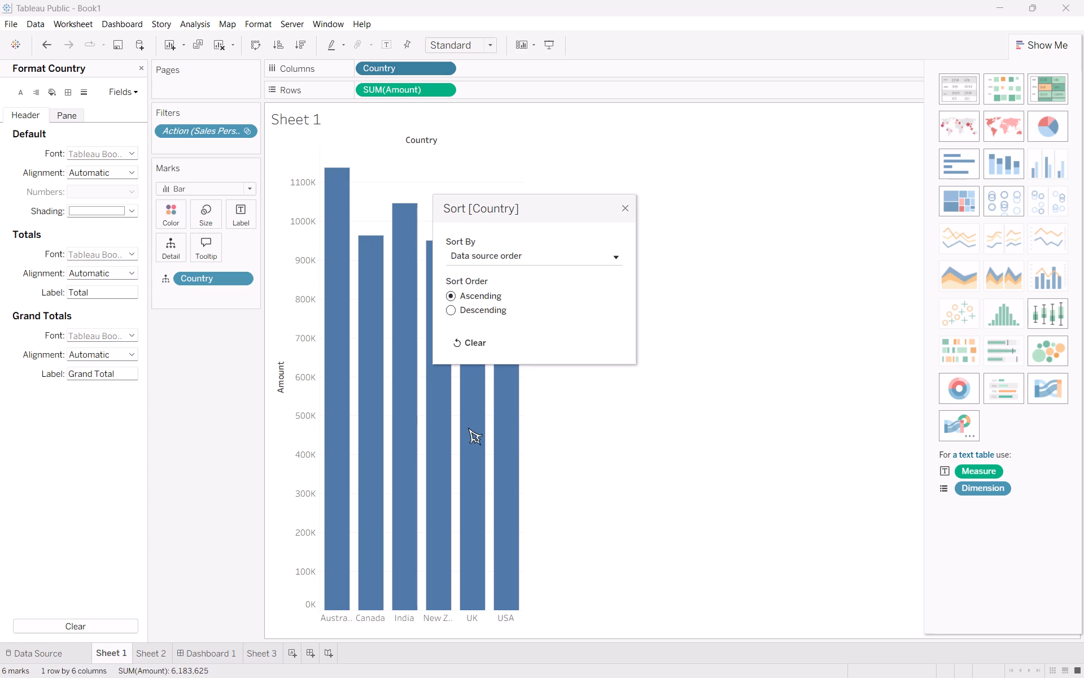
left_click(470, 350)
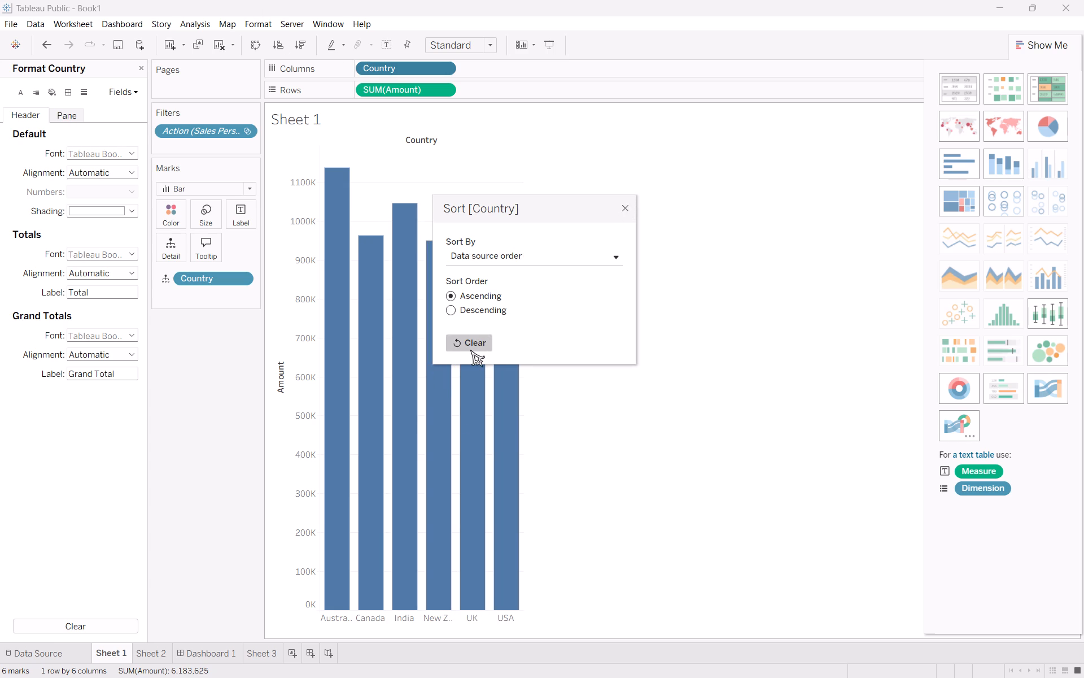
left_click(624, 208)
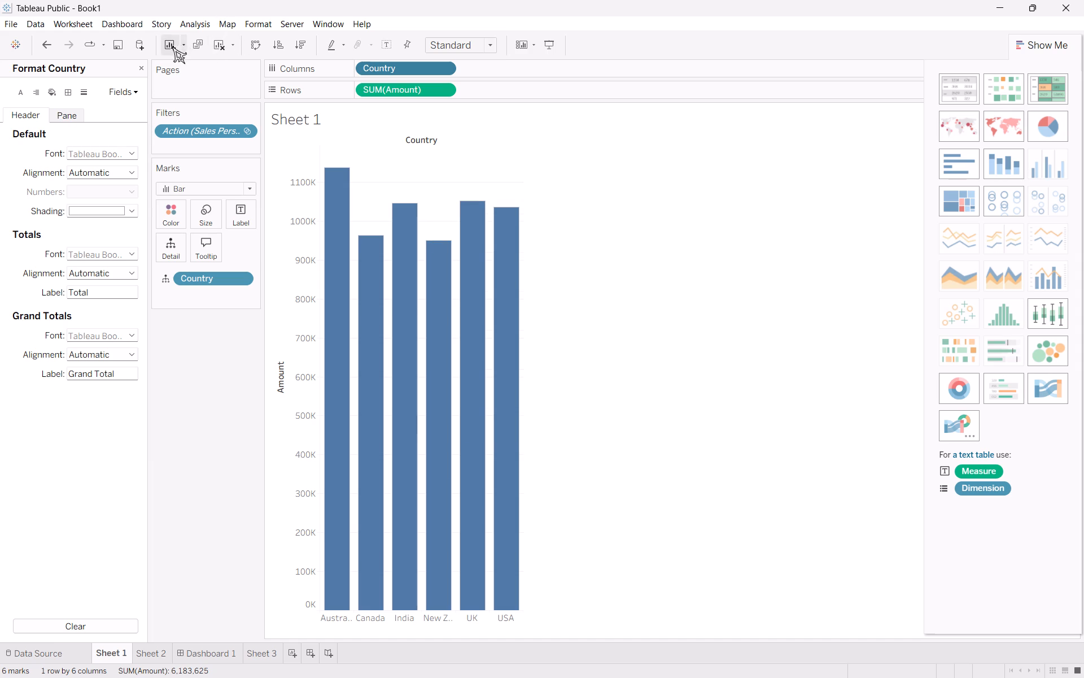
Sort the country bars on Sheet 1 in descending order by Amount.
left_click(303, 48)
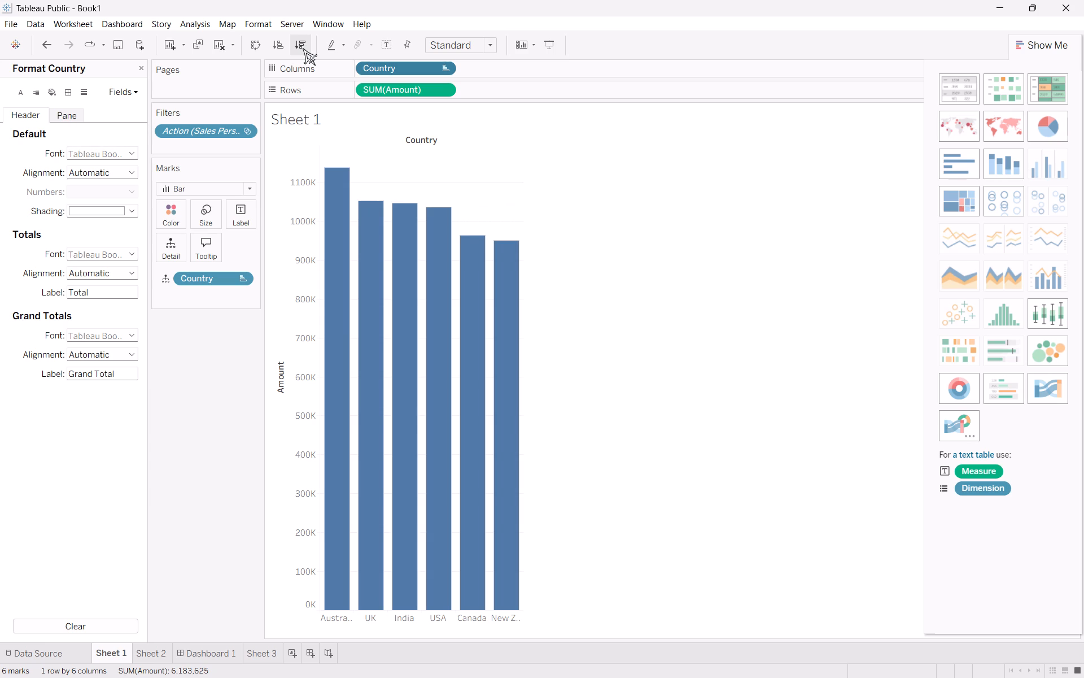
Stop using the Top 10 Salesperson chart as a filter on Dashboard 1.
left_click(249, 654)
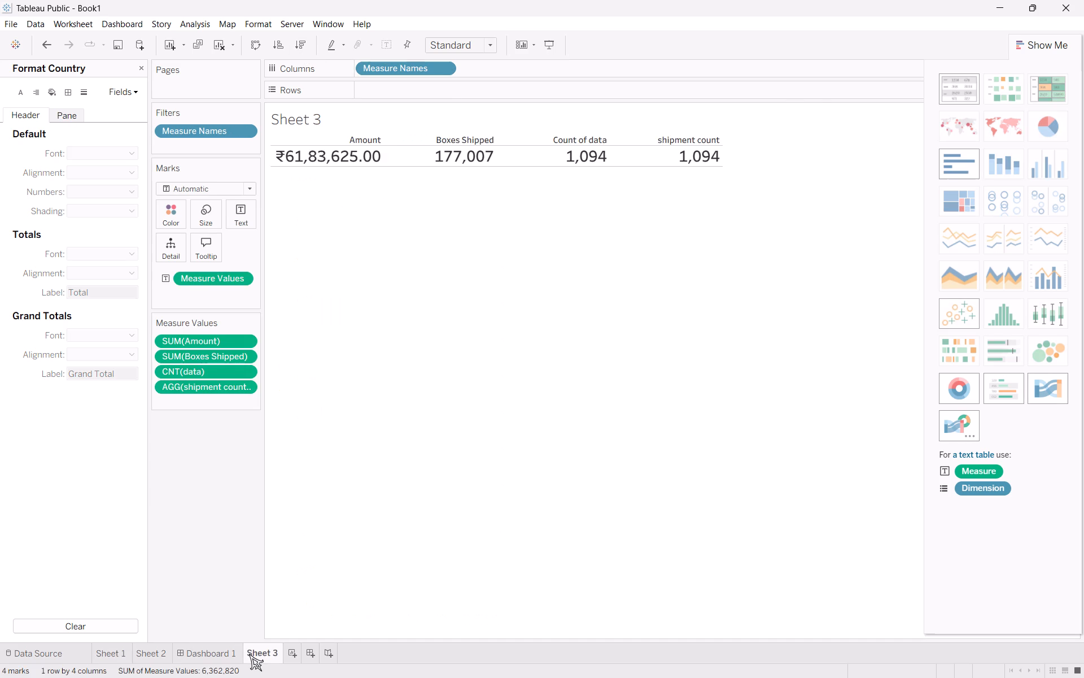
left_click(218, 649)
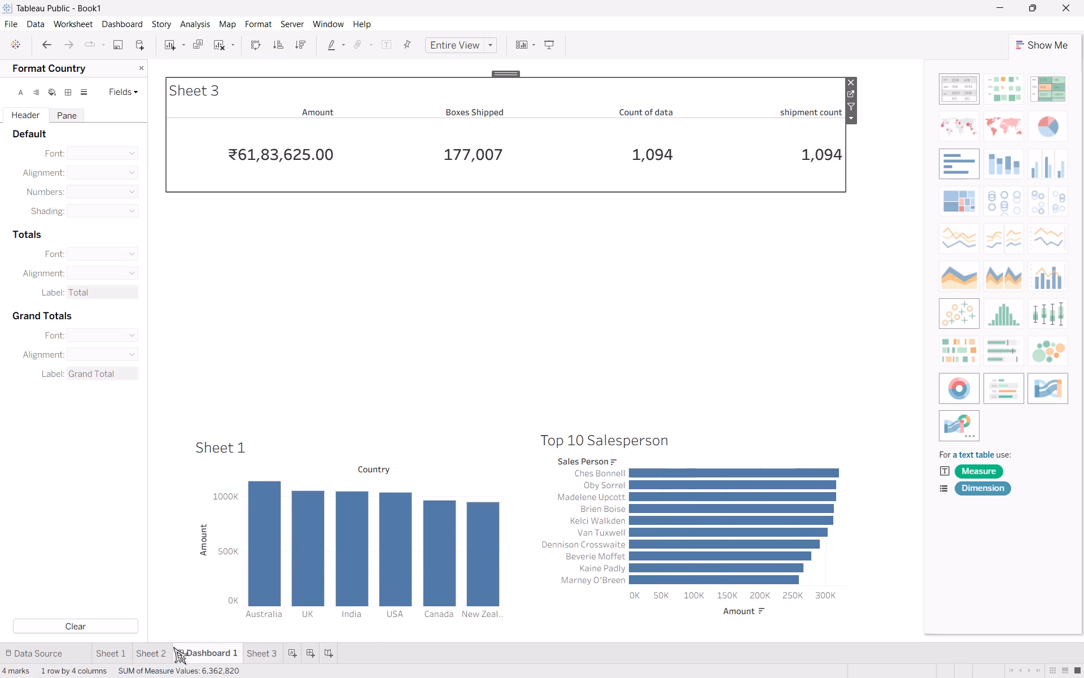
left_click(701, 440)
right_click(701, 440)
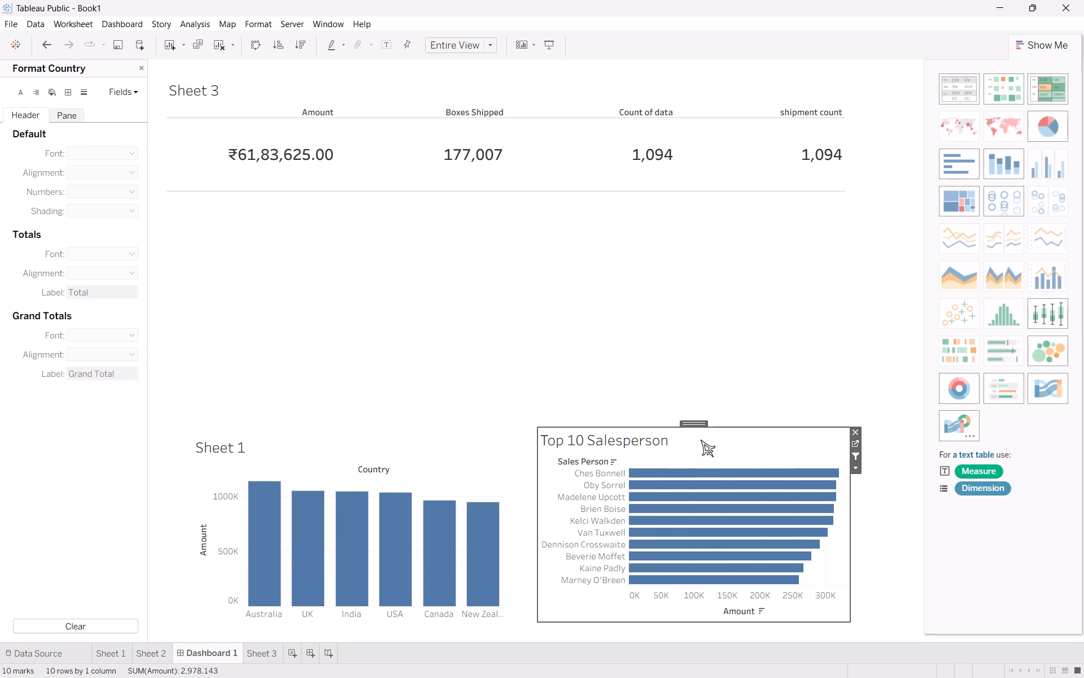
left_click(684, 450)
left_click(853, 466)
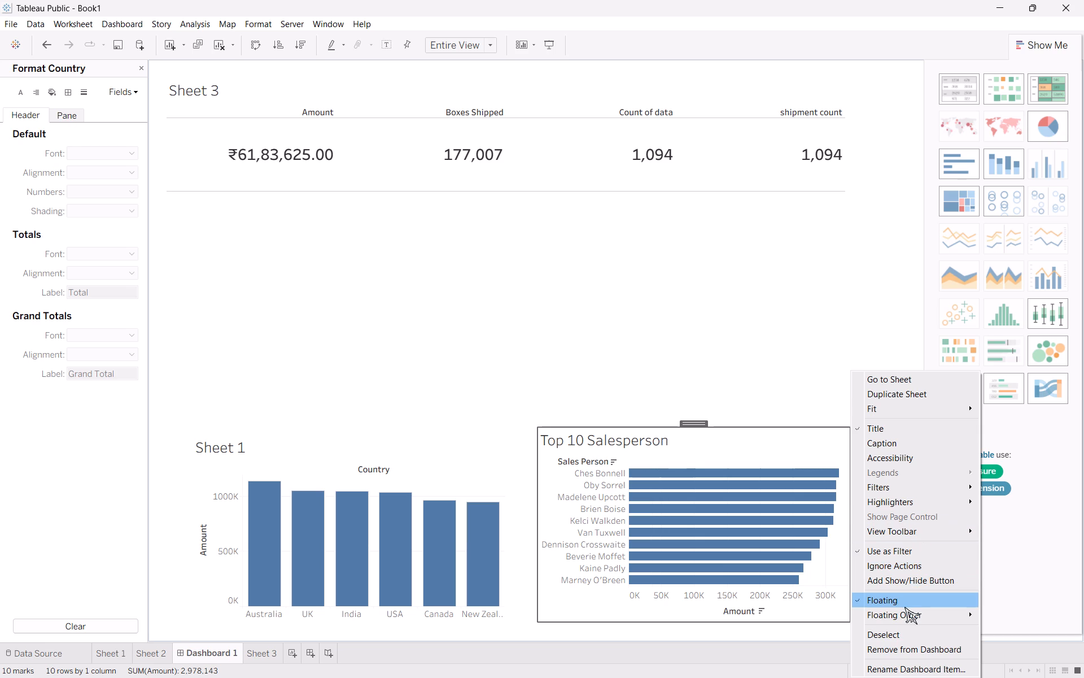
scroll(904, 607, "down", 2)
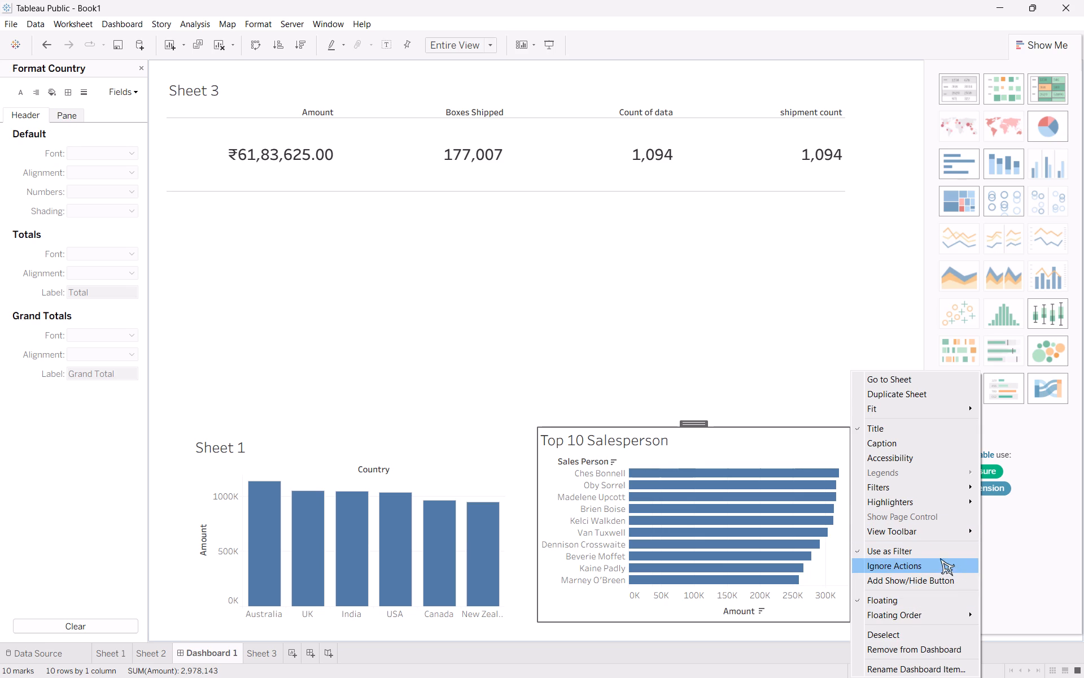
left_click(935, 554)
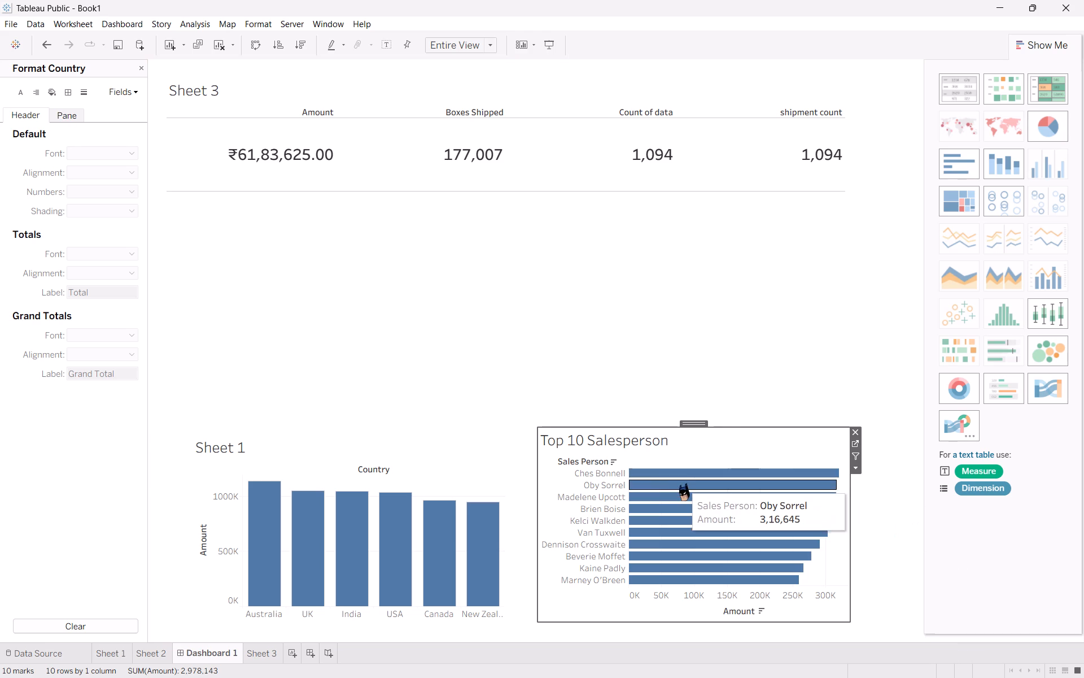
Check how the dashboard responds to selecting individual salesperson bars, and inspect the Top 10 Salesperson chart's options.
left_click(680, 485)
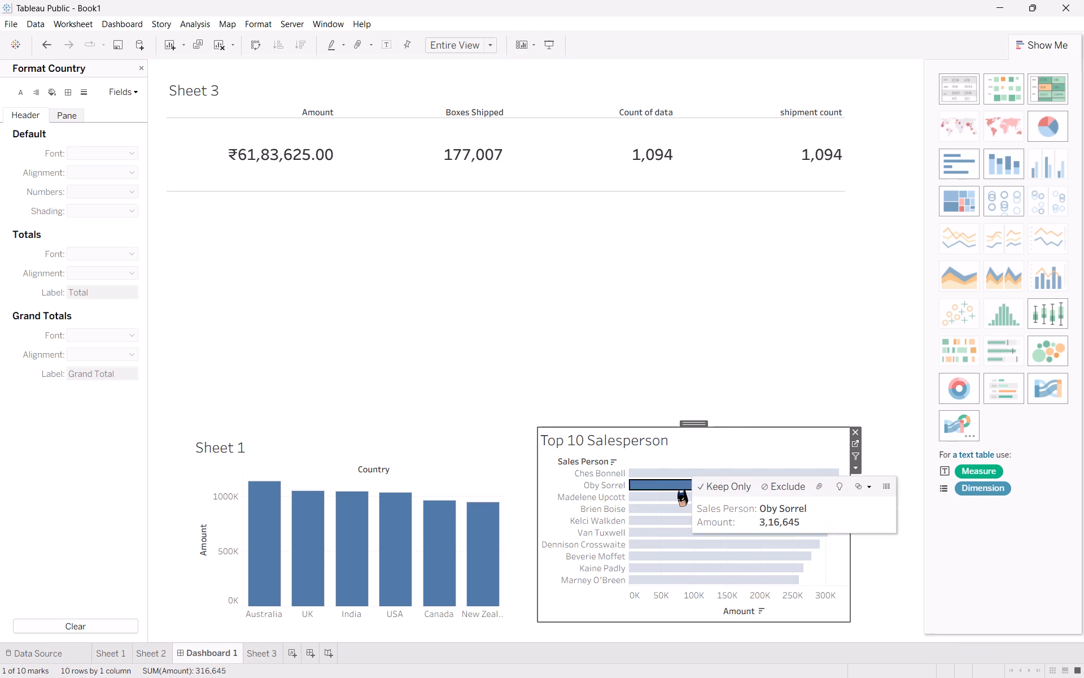
left_click(670, 502)
left_click(661, 507)
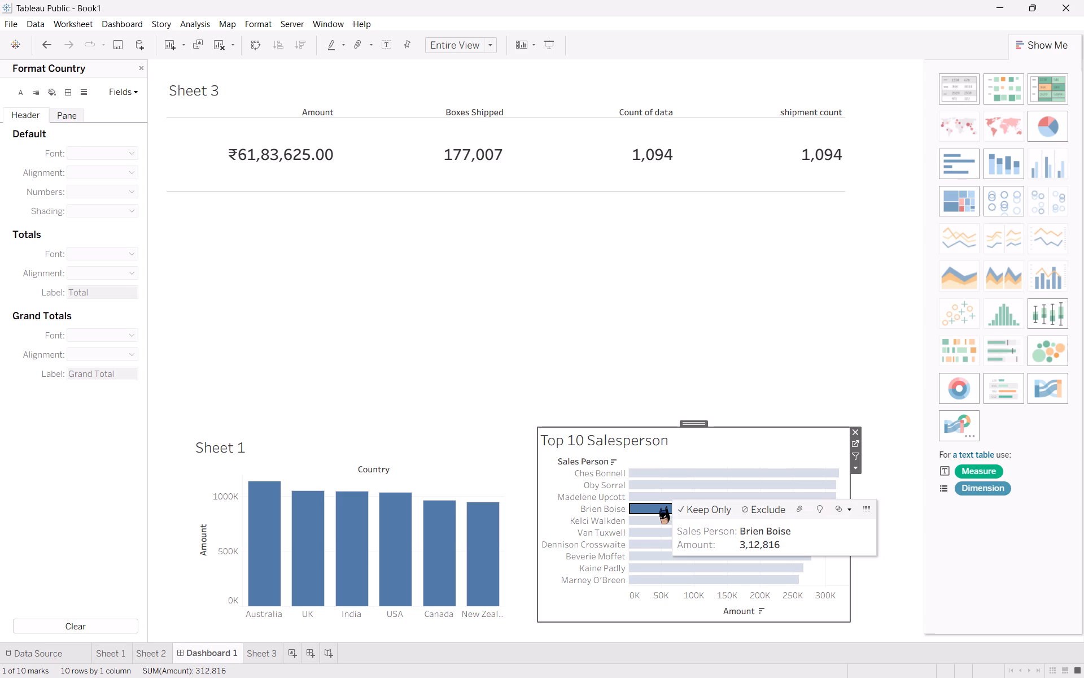
left_click(721, 442)
right_click(721, 442)
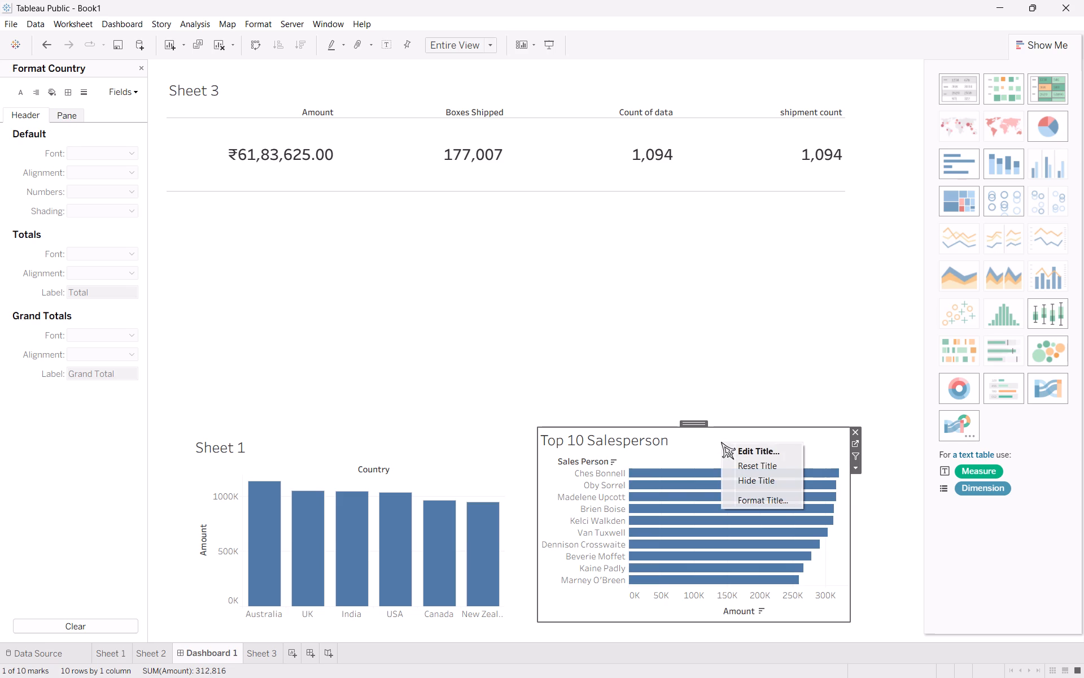
left_click(856, 470)
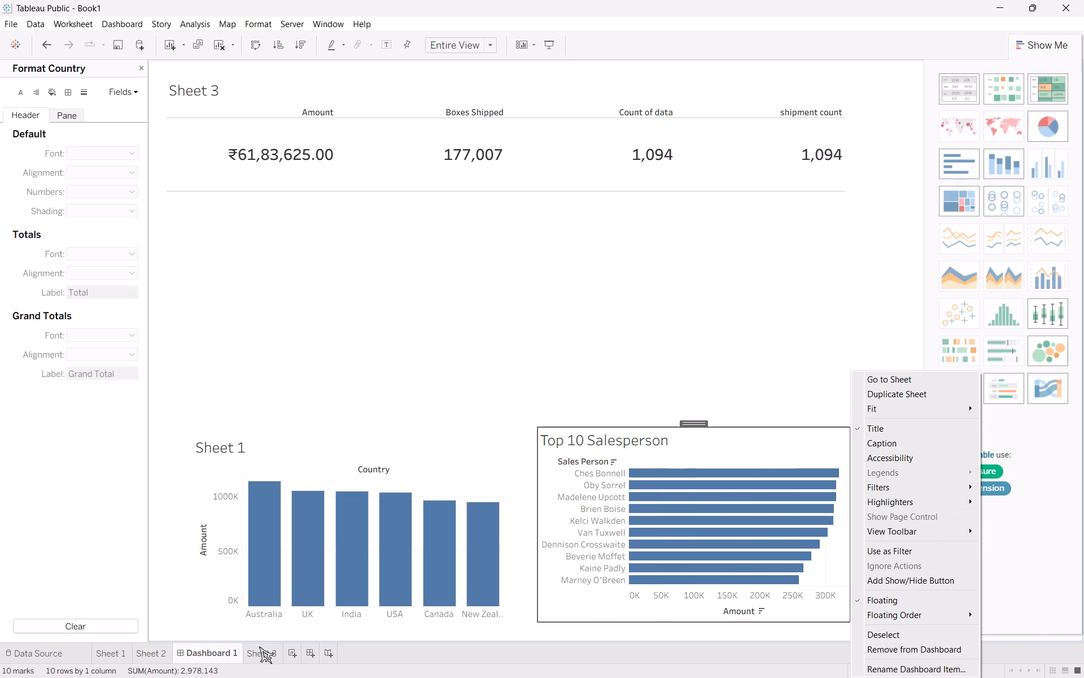
Review Sheet 1 and Sheet 2, and examine the Top settings of the Sales Person filter on Sheet 2.
left_click(108, 650)
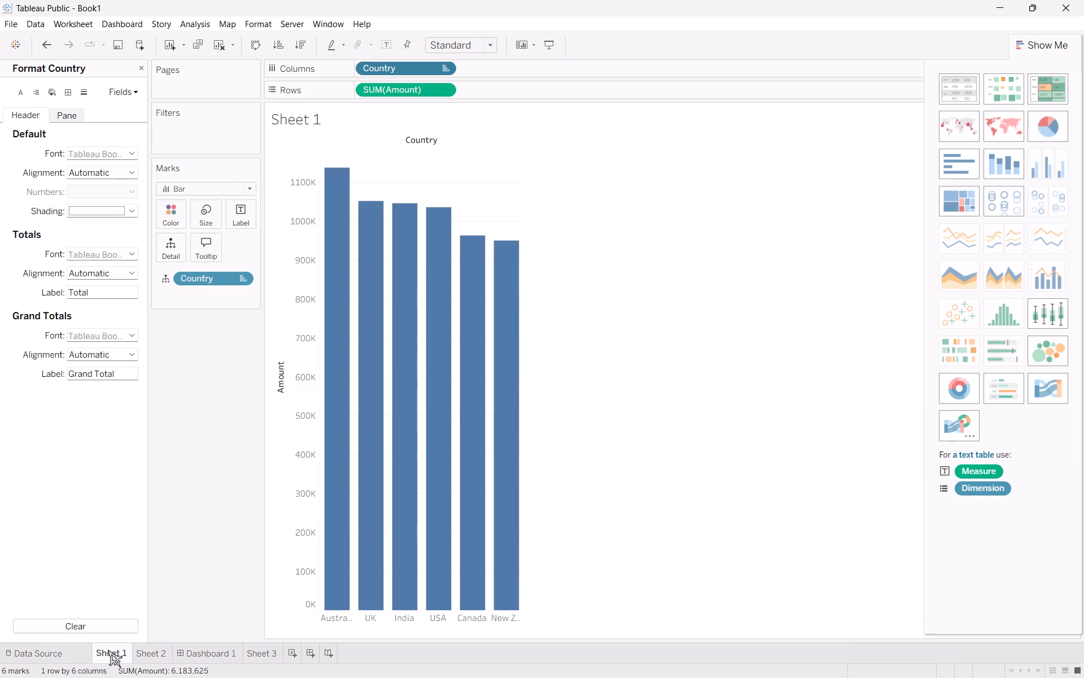
left_click(147, 655)
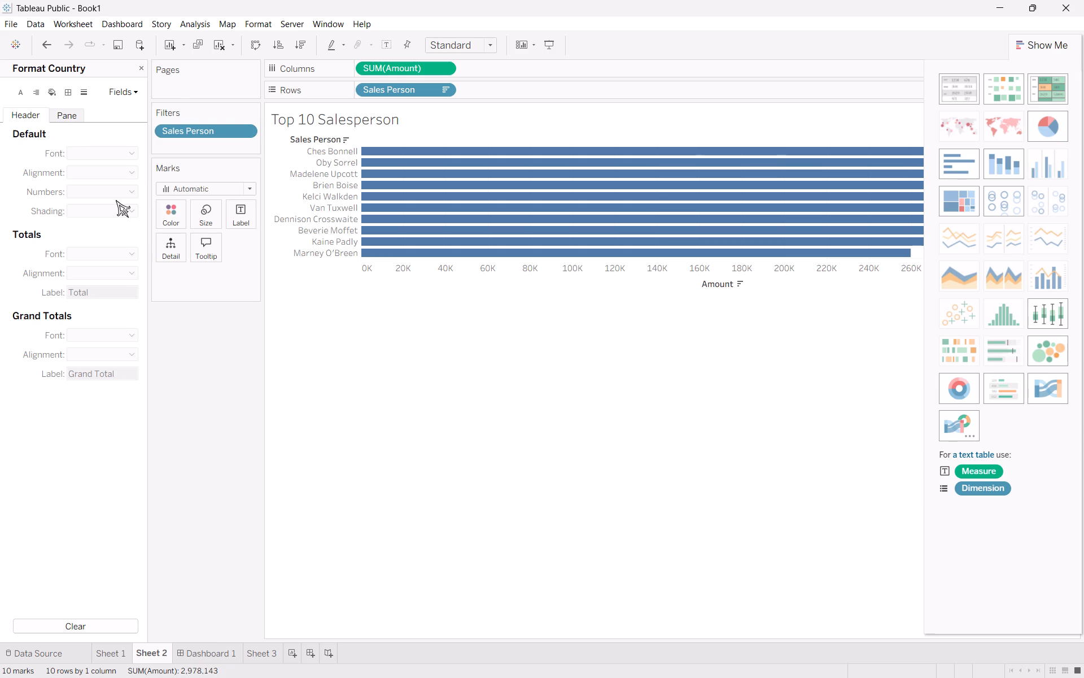
right_click(207, 125)
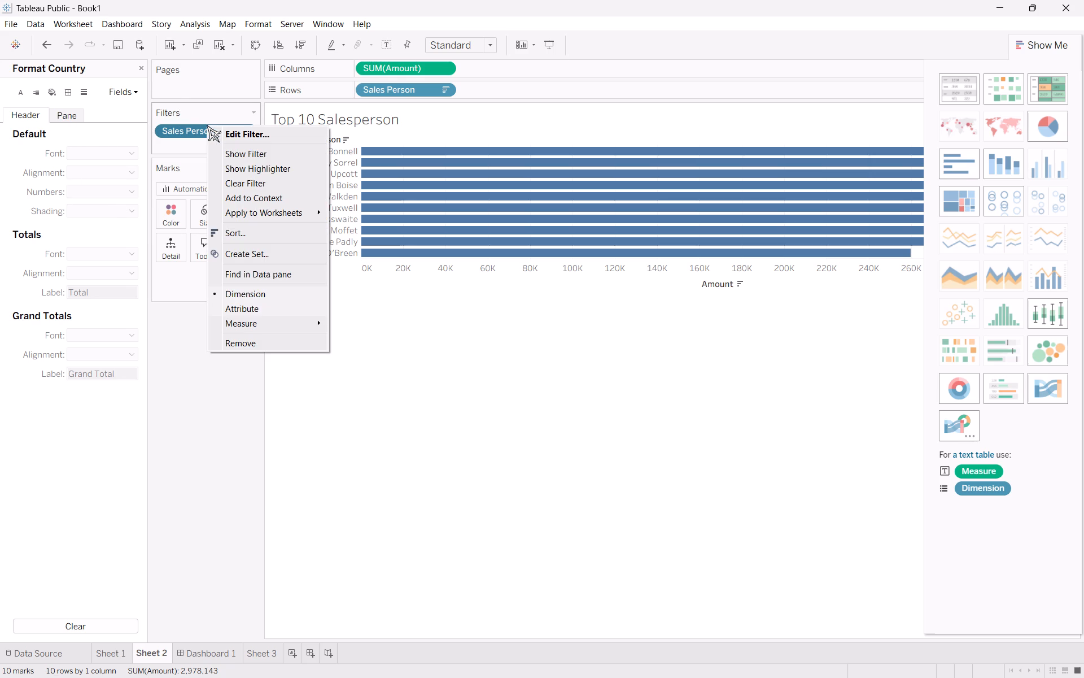
left_click(254, 138)
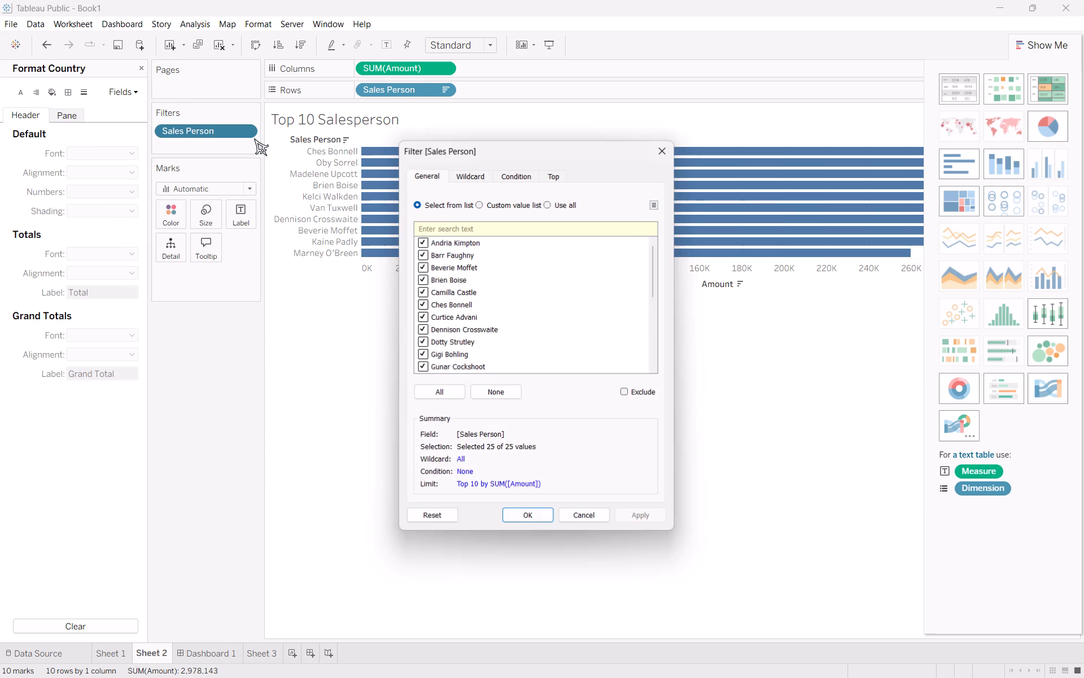
left_click(556, 181)
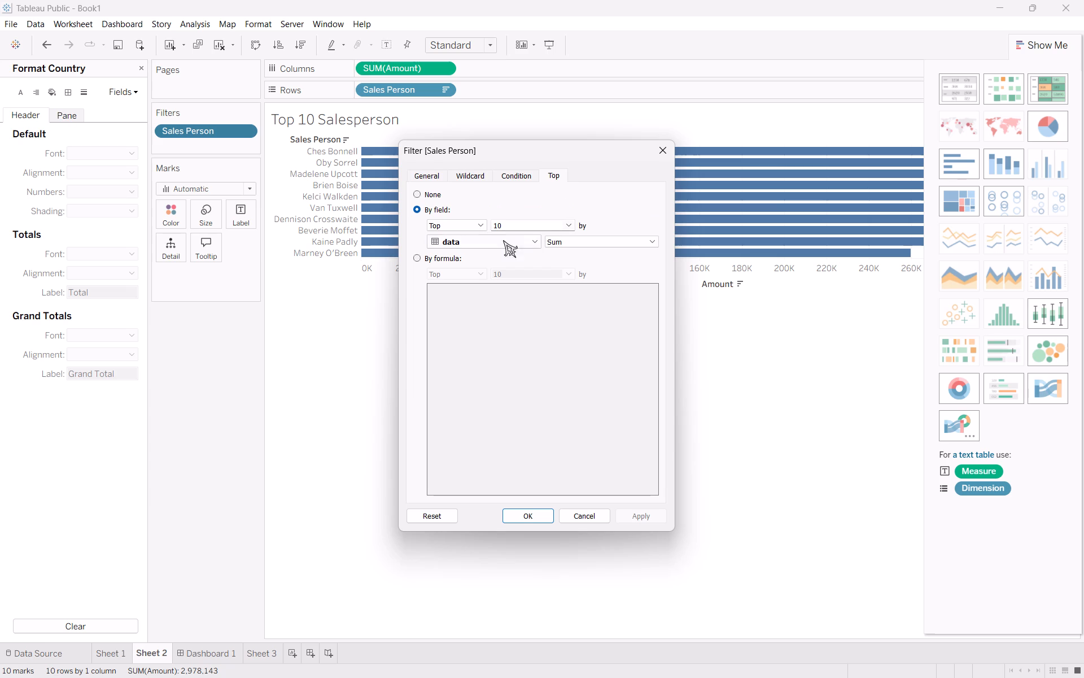
left_click(664, 151)
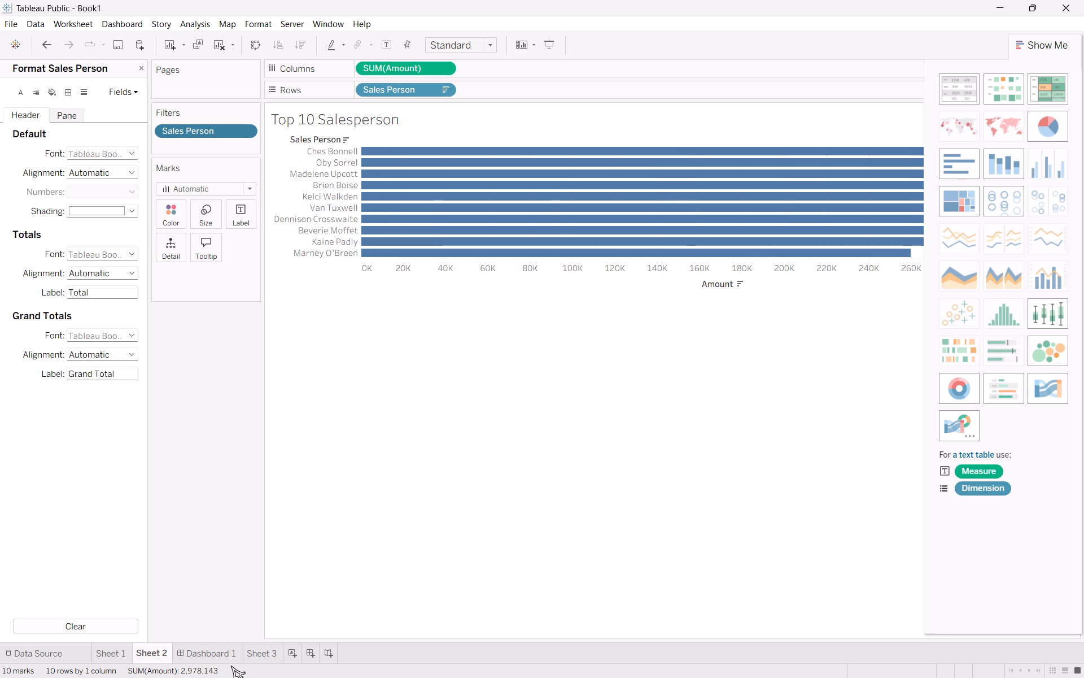
Use the Sheet 1 country chart as a filter on Dashboard 1 and try it with the New Zealand bar.
left_click(209, 654)
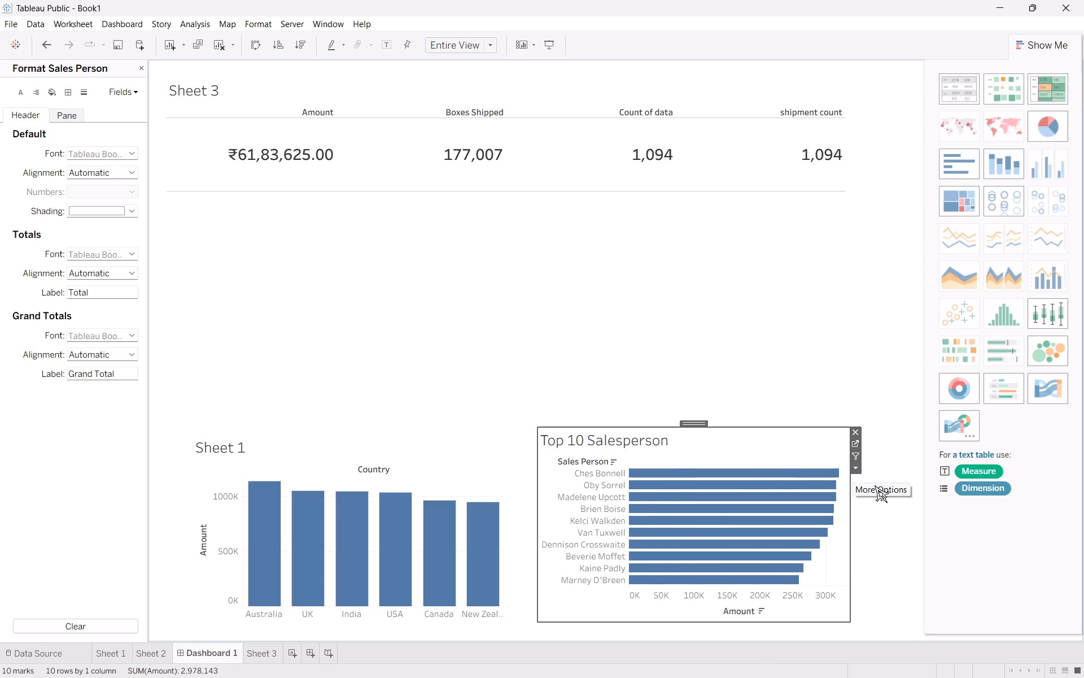
left_click(856, 467)
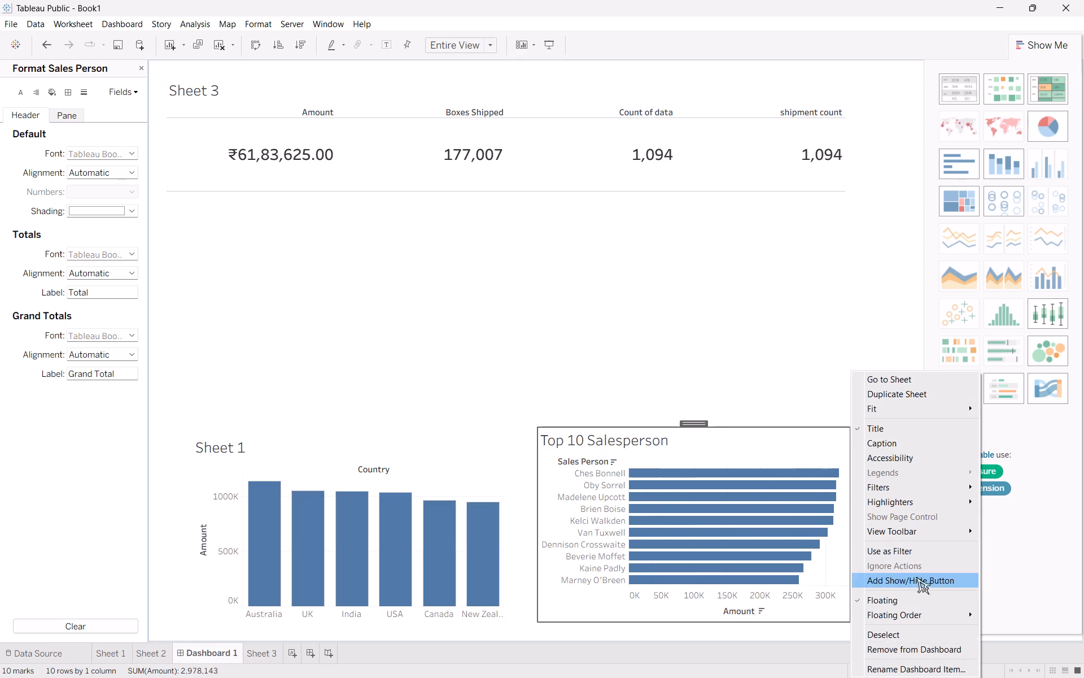
left_click(470, 443)
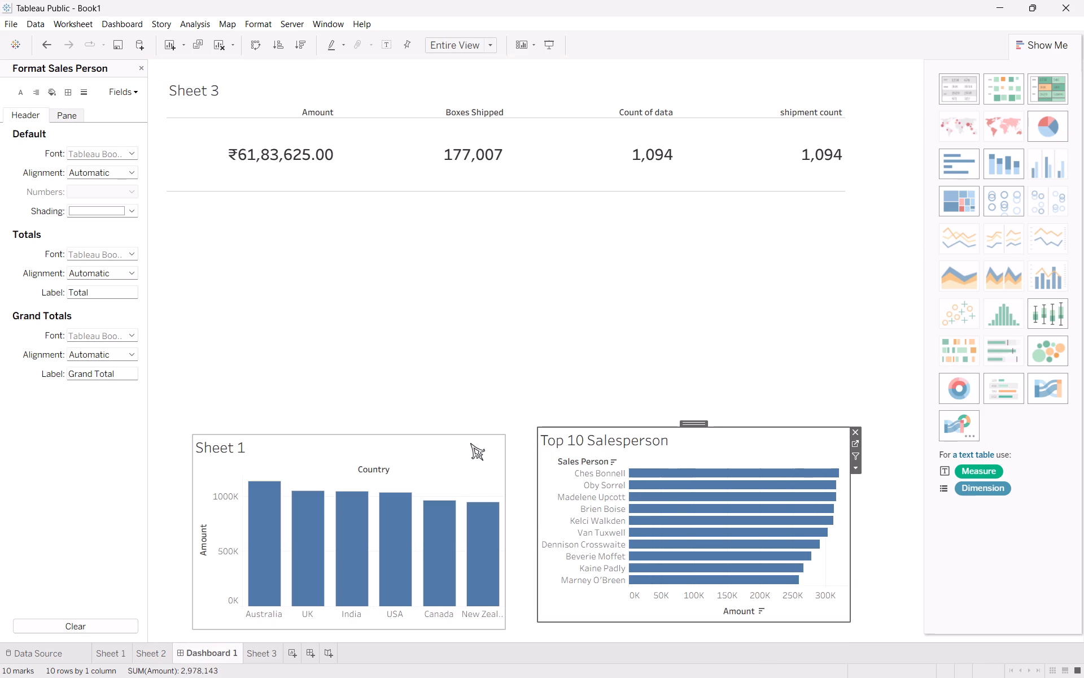
left_click(470, 443)
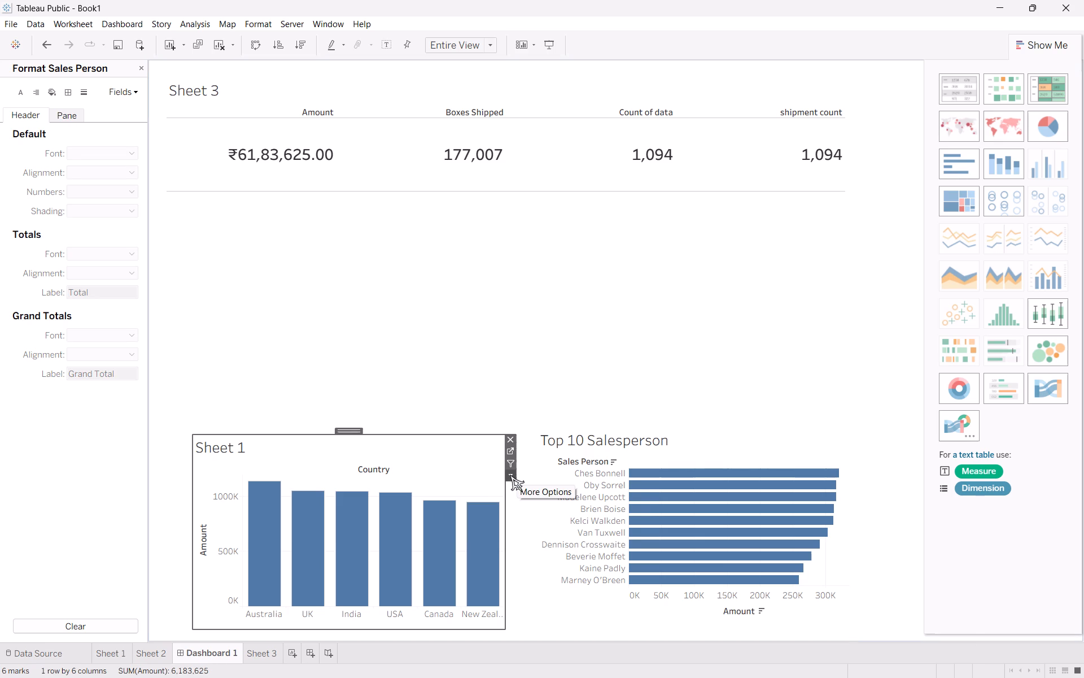
left_click(510, 475)
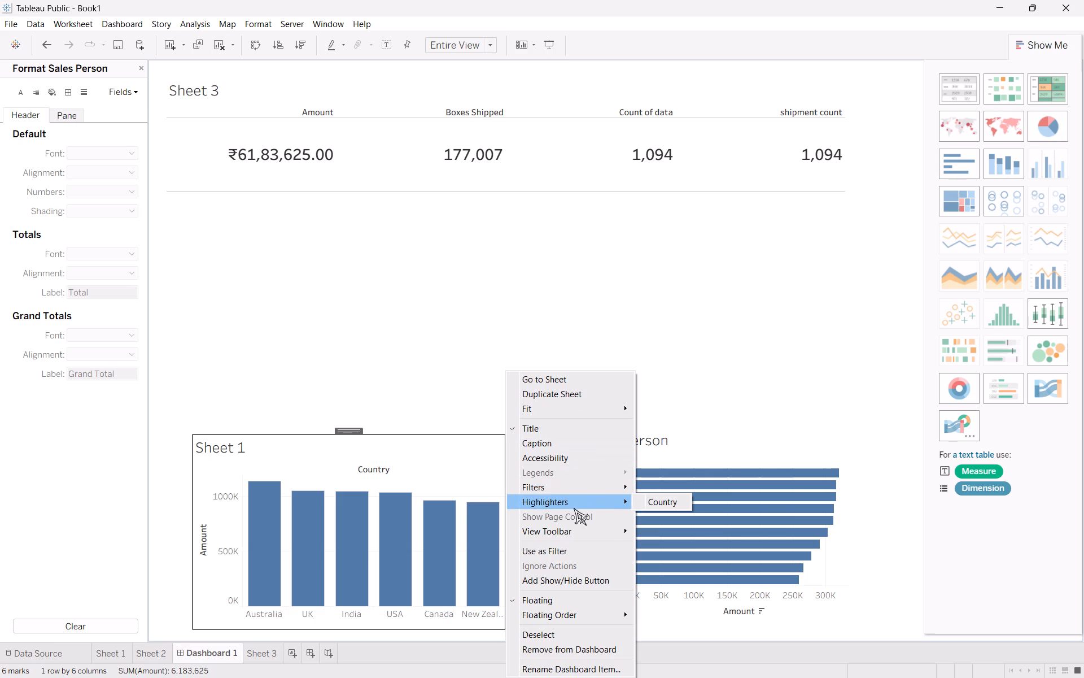
left_click(554, 545)
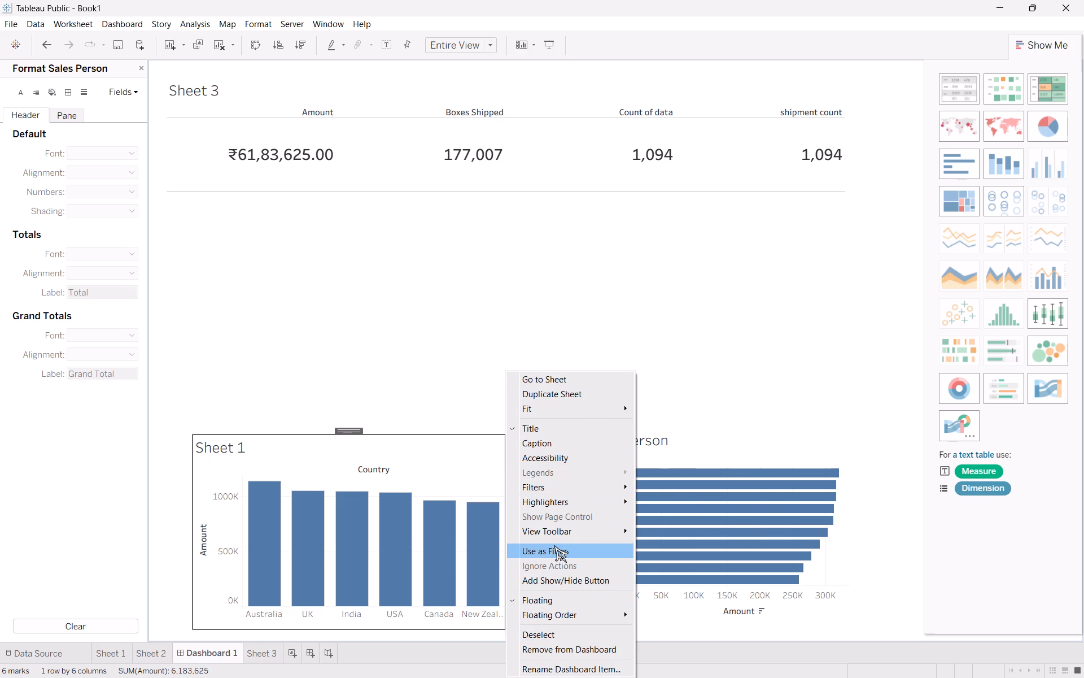
left_click(477, 540)
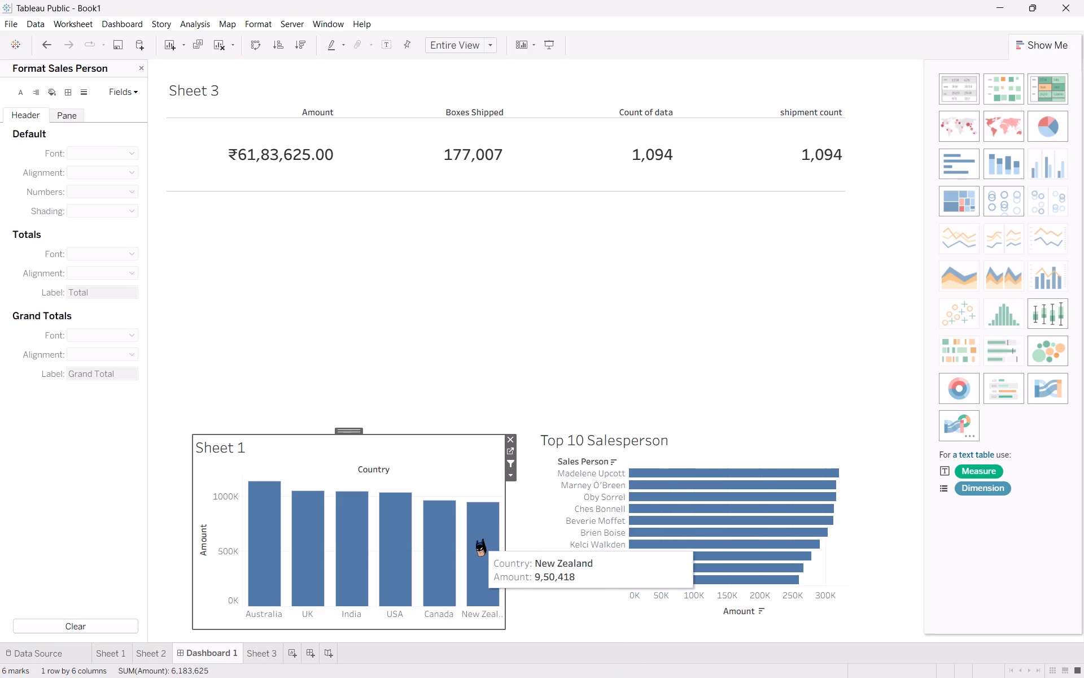
Use the Top 10 Salesperson chart as a filter on Dashboard 1.
left_click(759, 445)
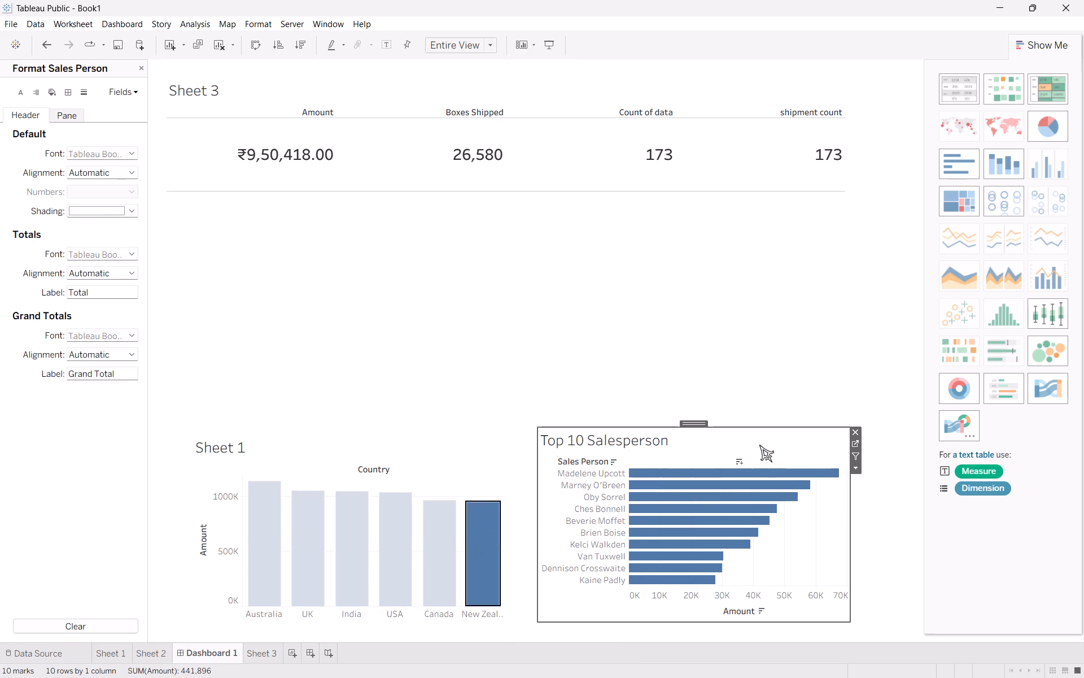
left_click(855, 470)
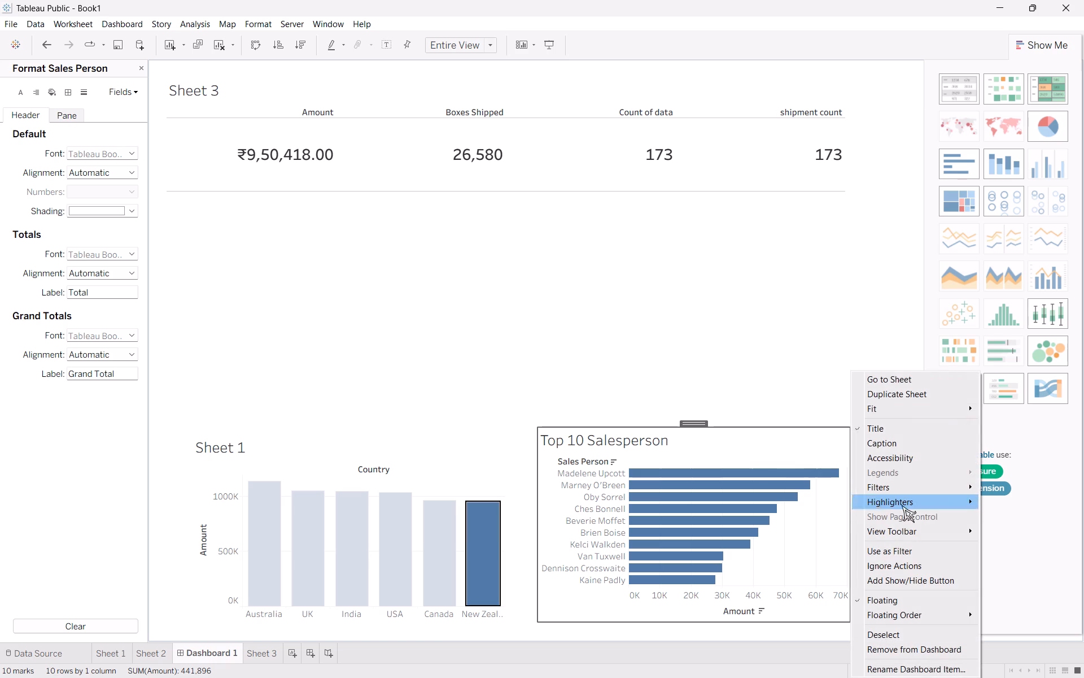
left_click(894, 549)
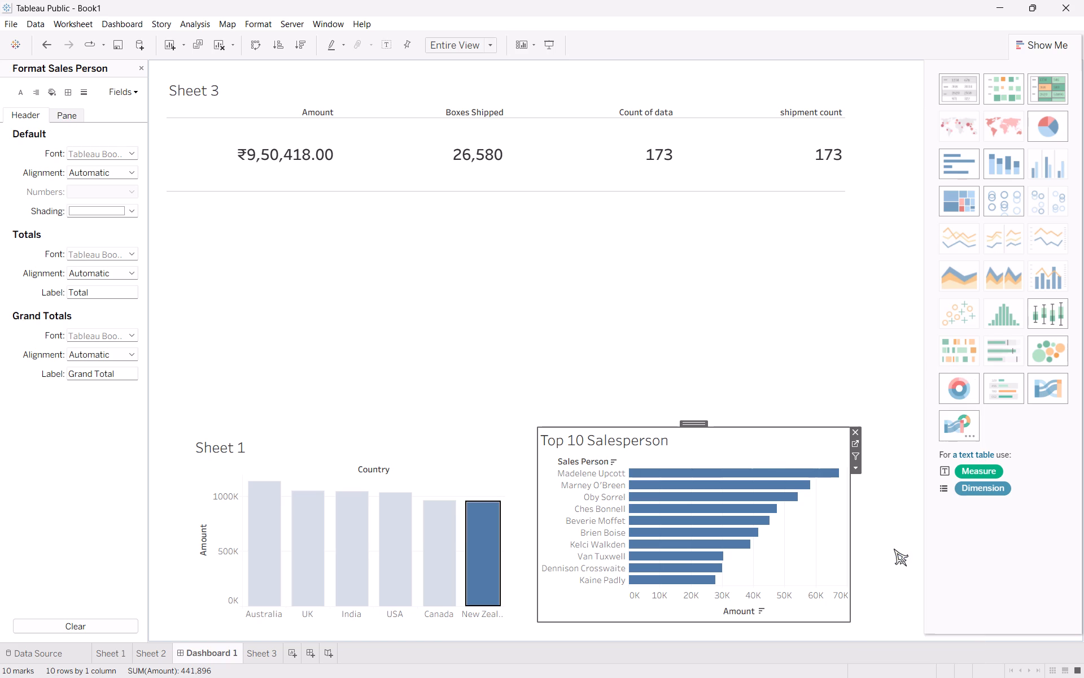
Check the combined filtering with the eighth salesperson bar and the Canada bar, and clear the country selection.
left_click(700, 552)
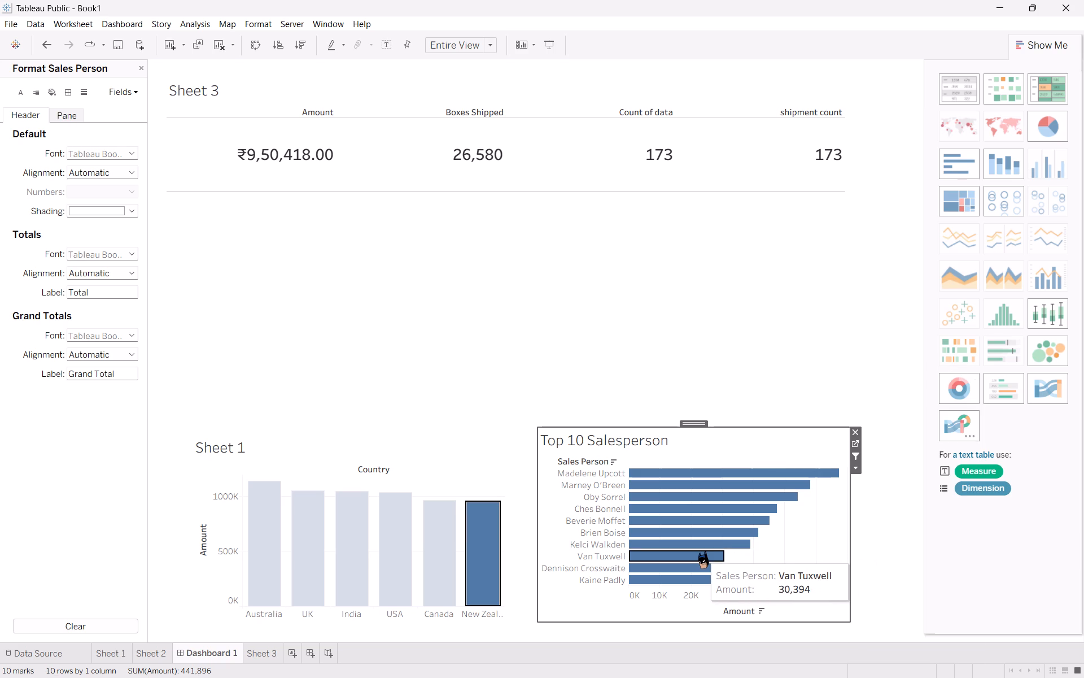
double_click(479, 502)
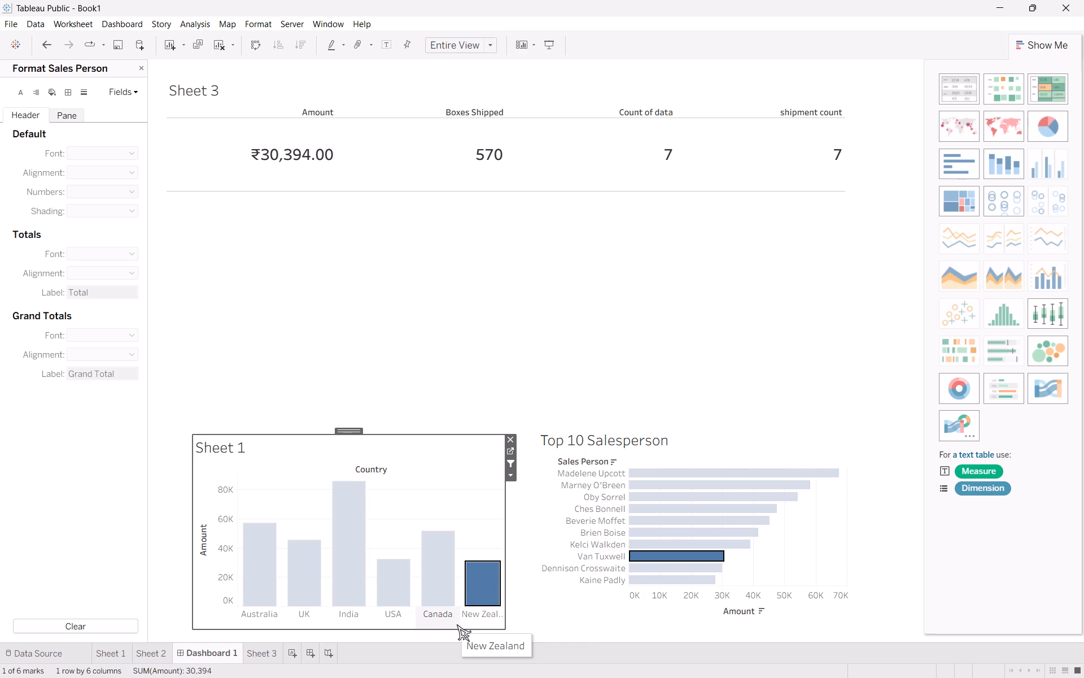
triple_click(462, 454)
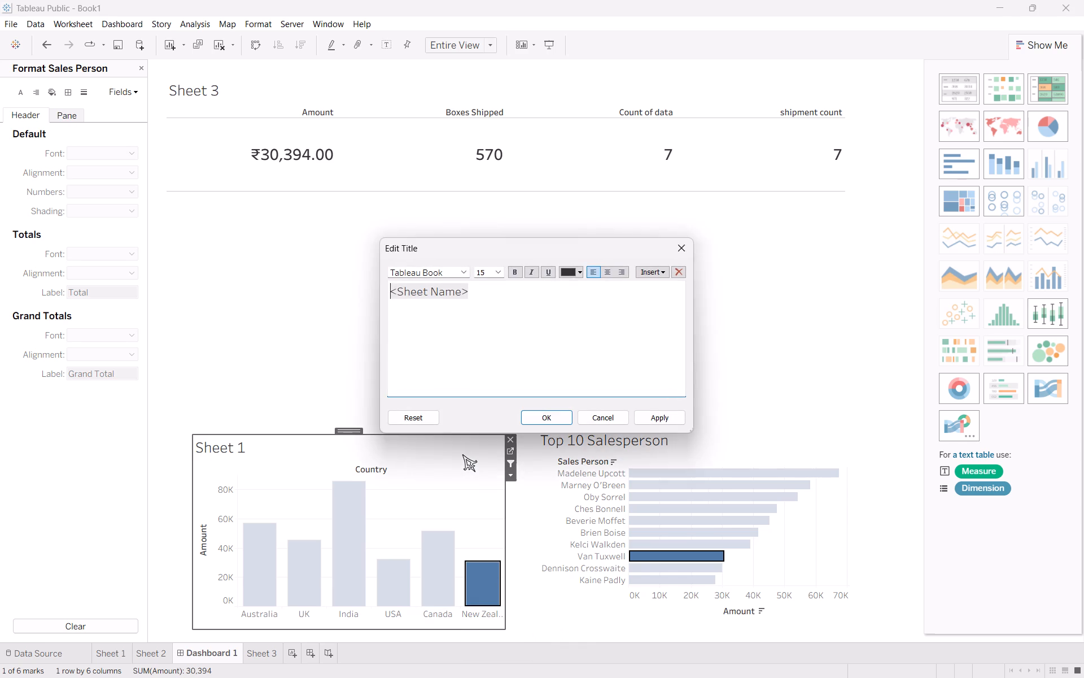
double_click(321, 347)
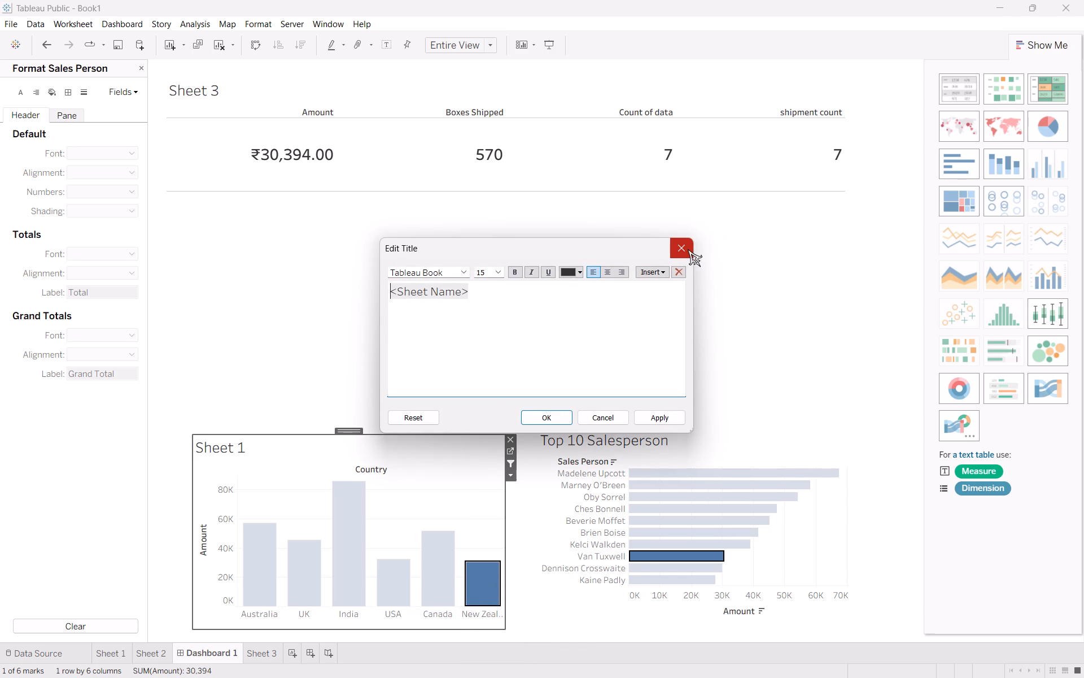
left_click(688, 249)
double_click(453, 325)
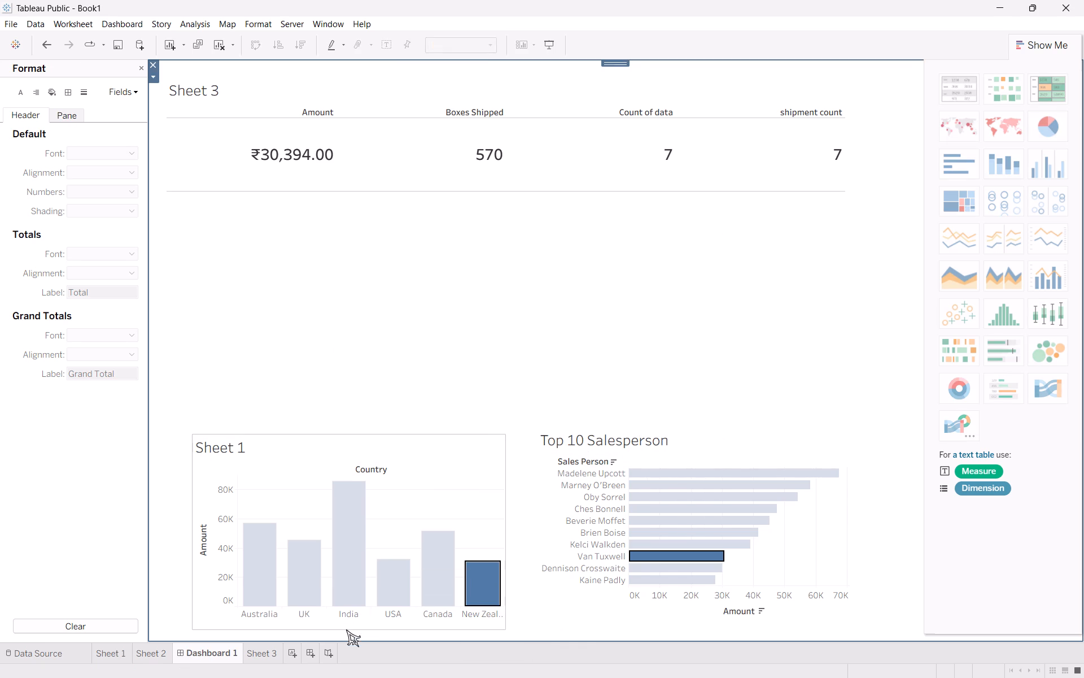
double_click(341, 629)
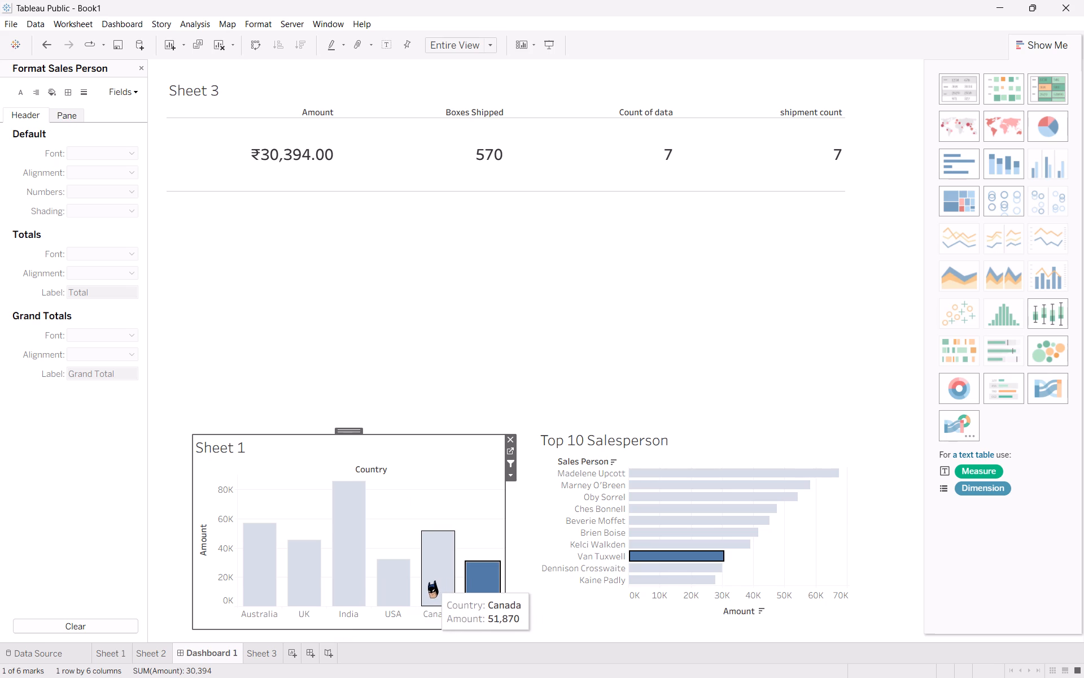
left_click(429, 581)
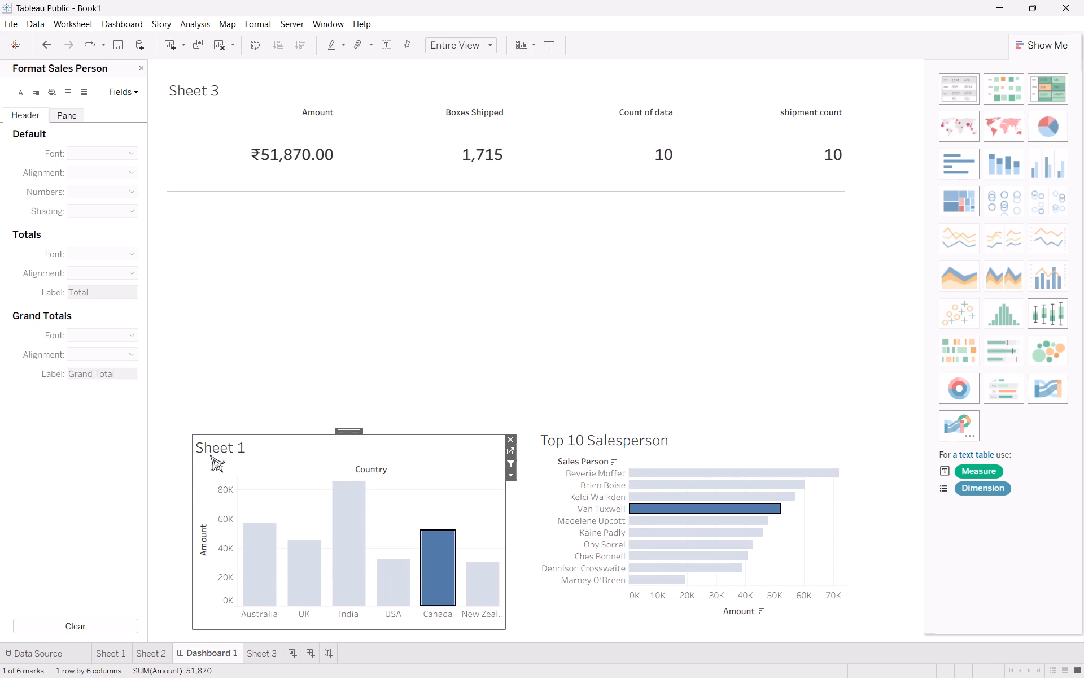
double_click(203, 467)
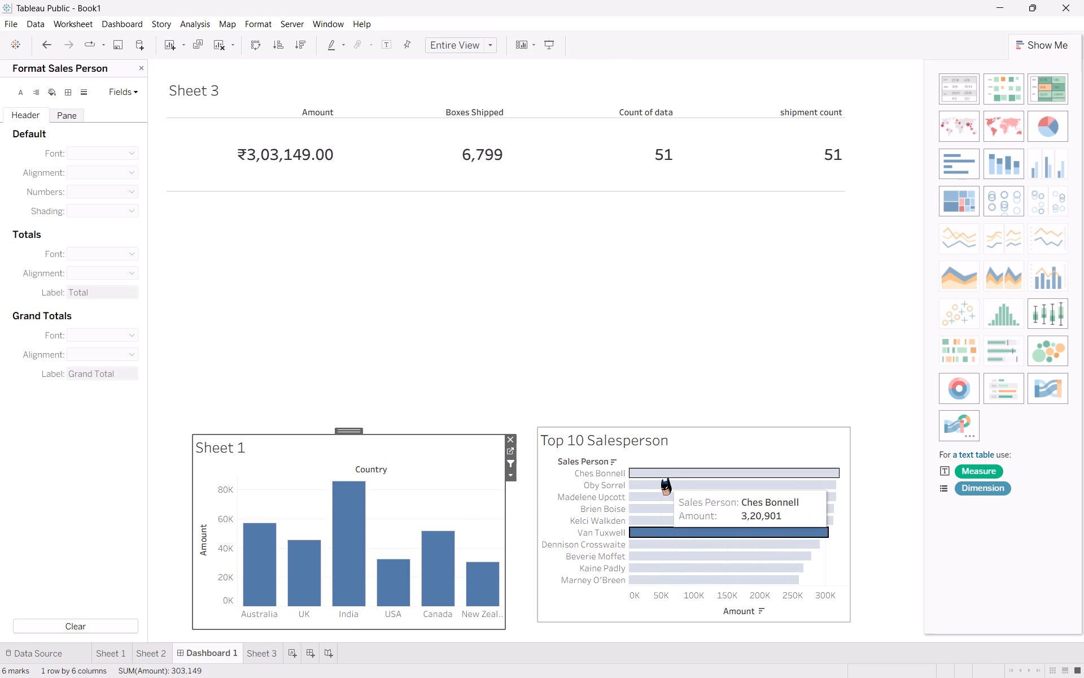
Clear the salesperson selection and check the combined filtering again with the fifth salesperson bar and the India bar.
double_click(662, 479)
double_click(553, 615)
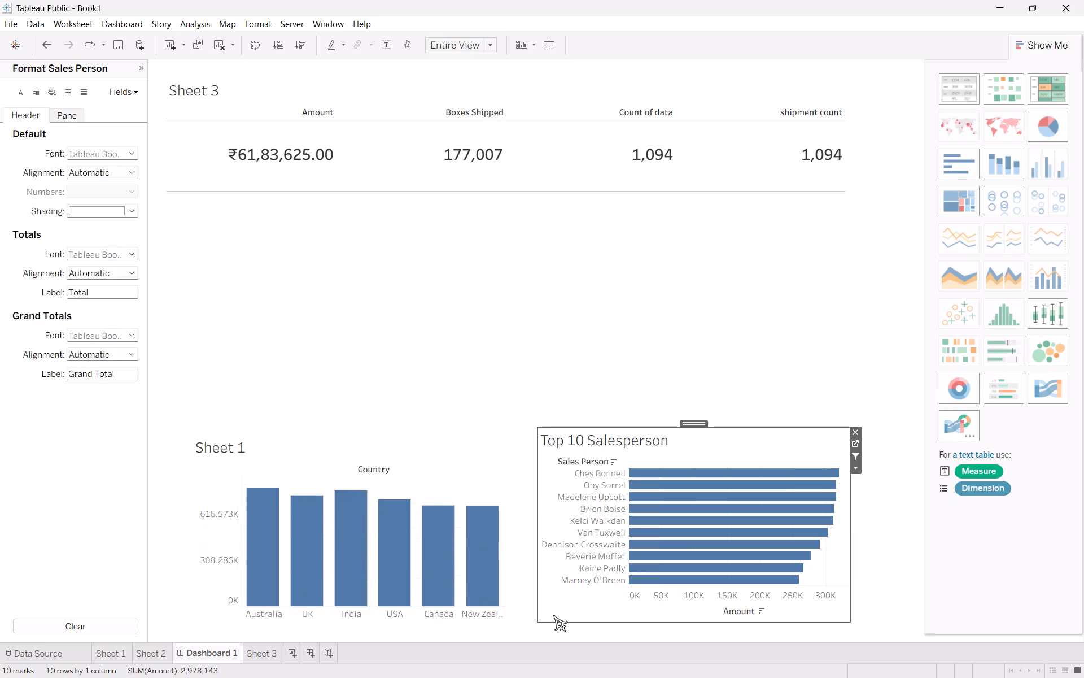
left_click(716, 516)
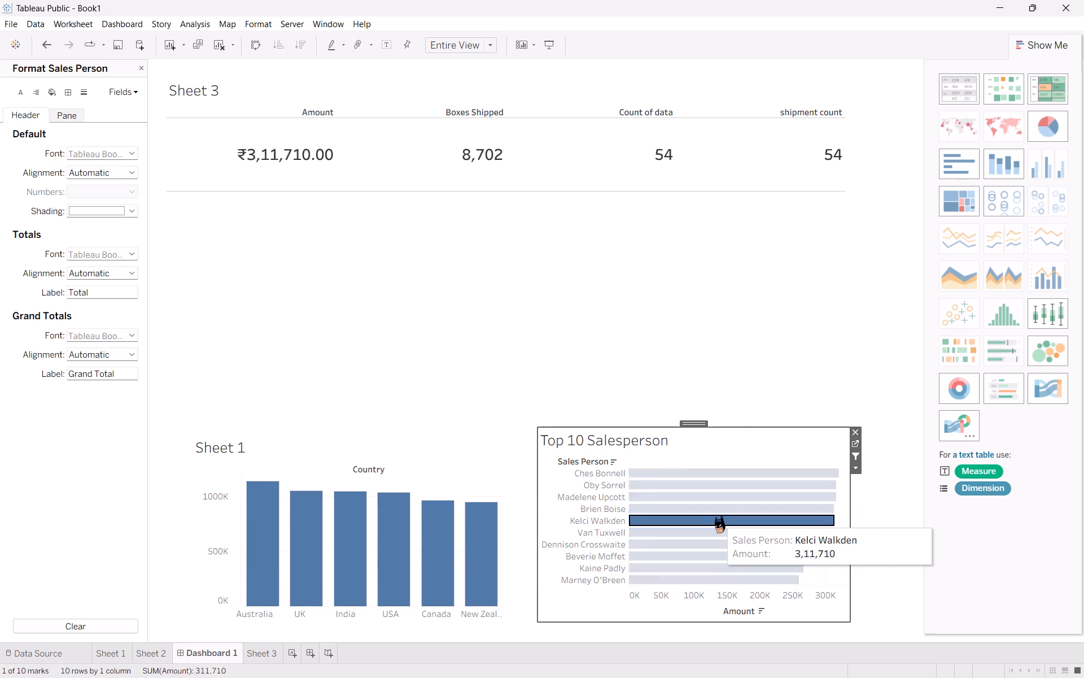
left_click(356, 543)
left_click(564, 318)
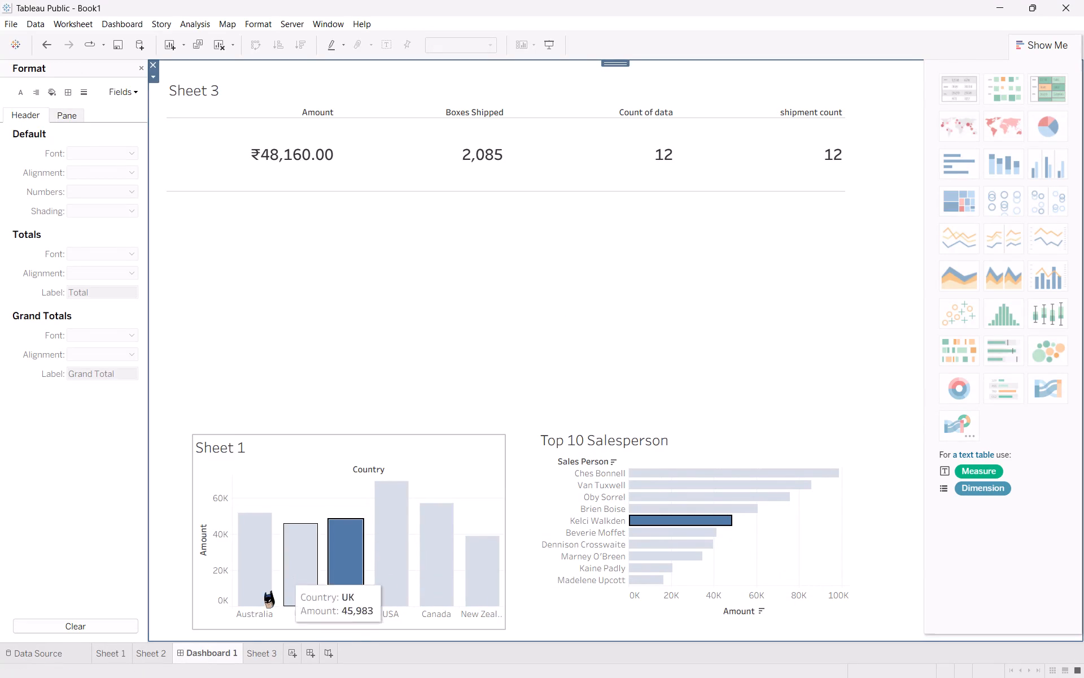
Open Sheet 3 to examine the summary of measures with the dashboard's action filters.
left_click(248, 658)
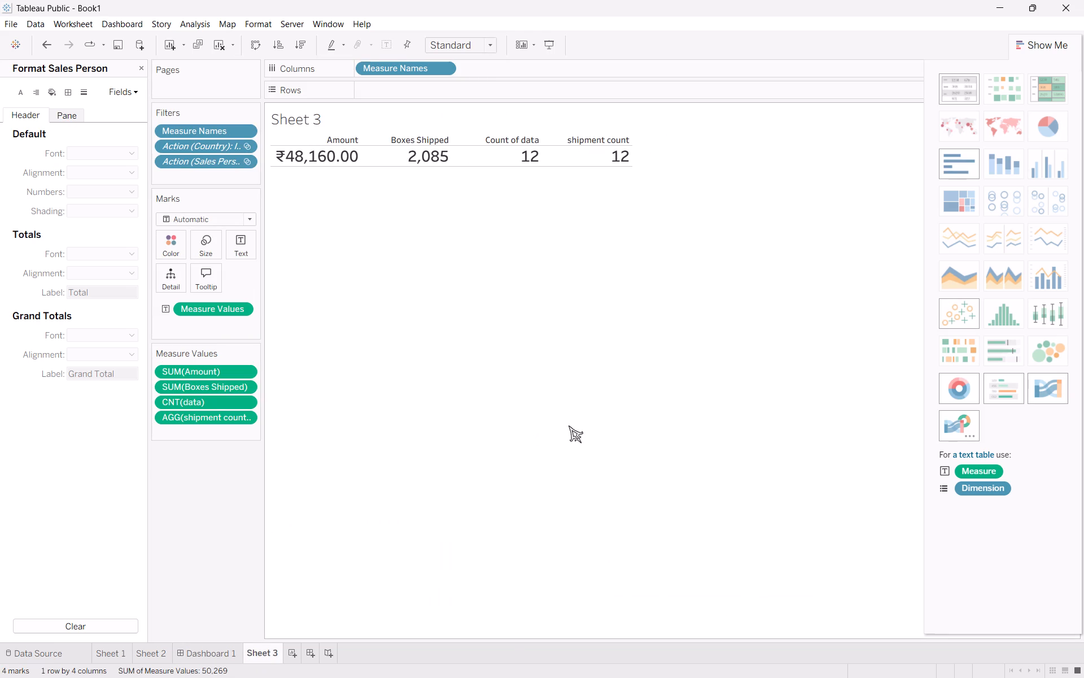
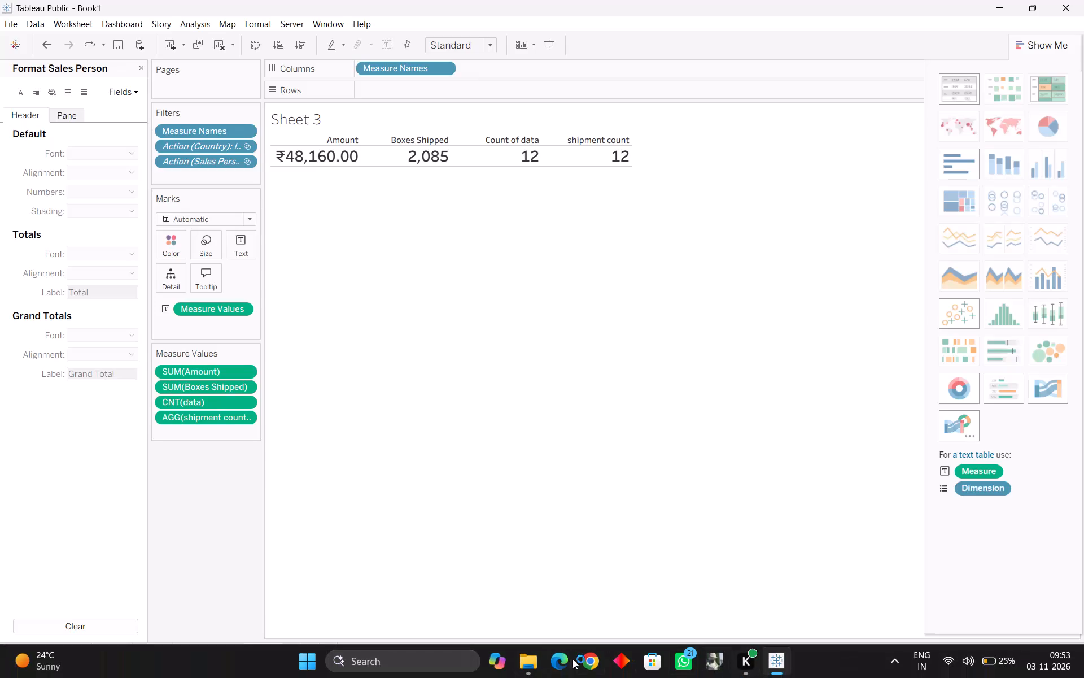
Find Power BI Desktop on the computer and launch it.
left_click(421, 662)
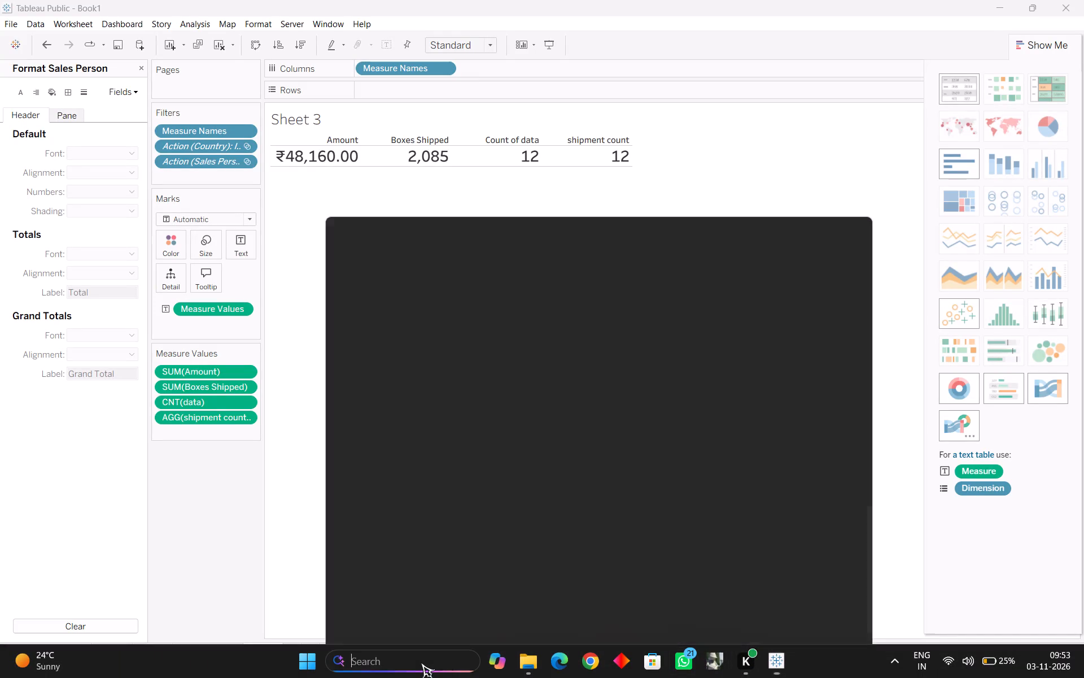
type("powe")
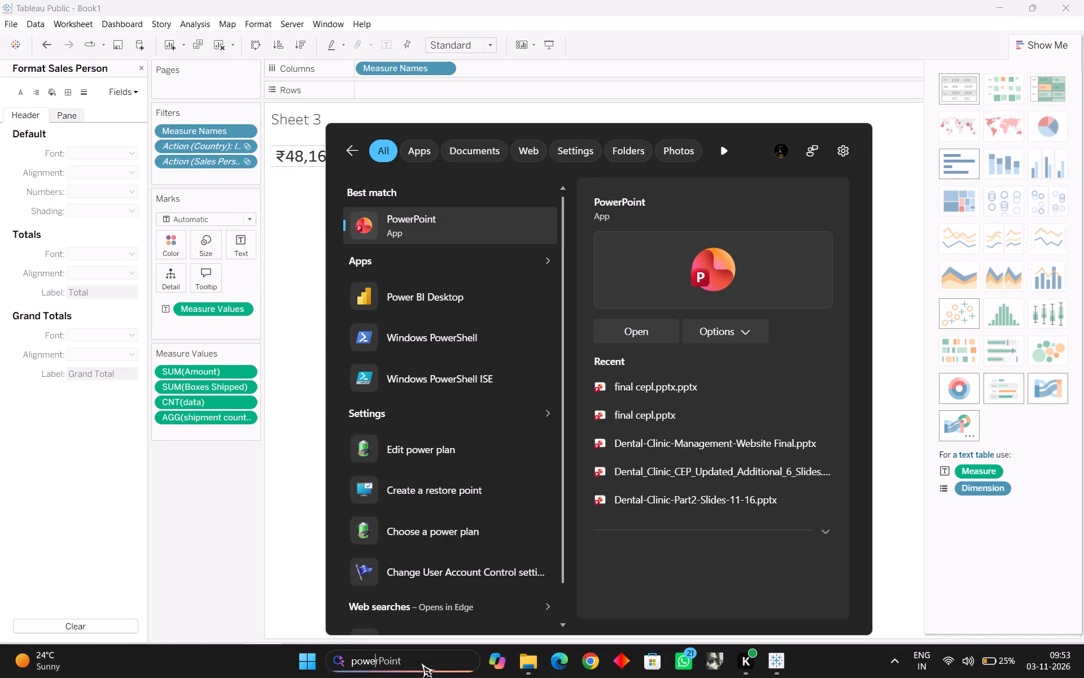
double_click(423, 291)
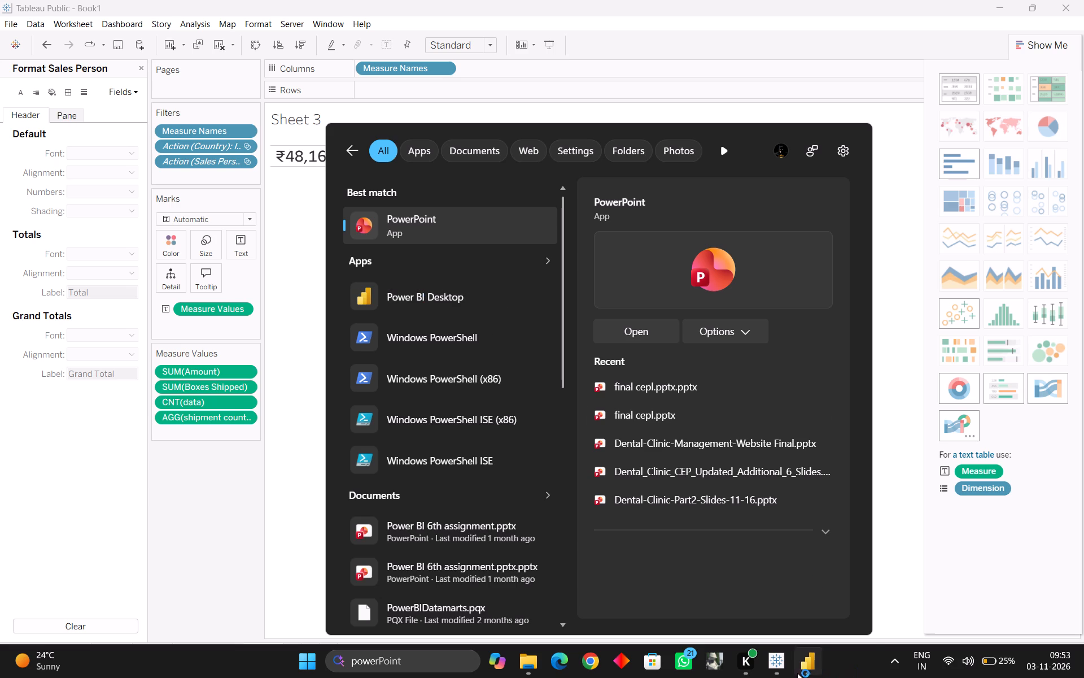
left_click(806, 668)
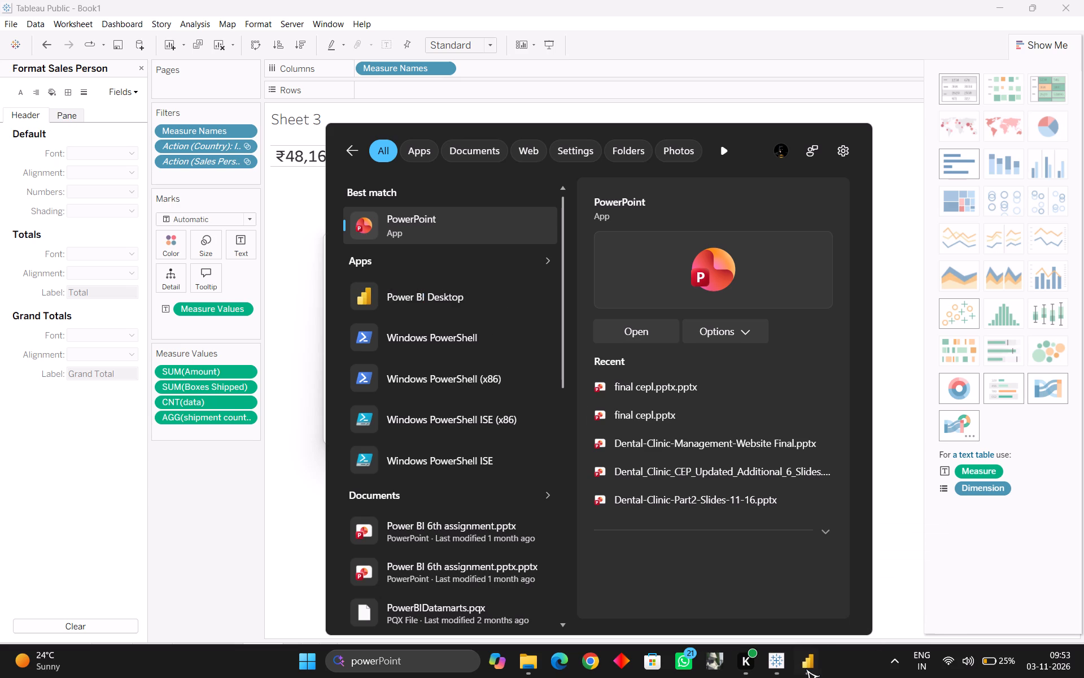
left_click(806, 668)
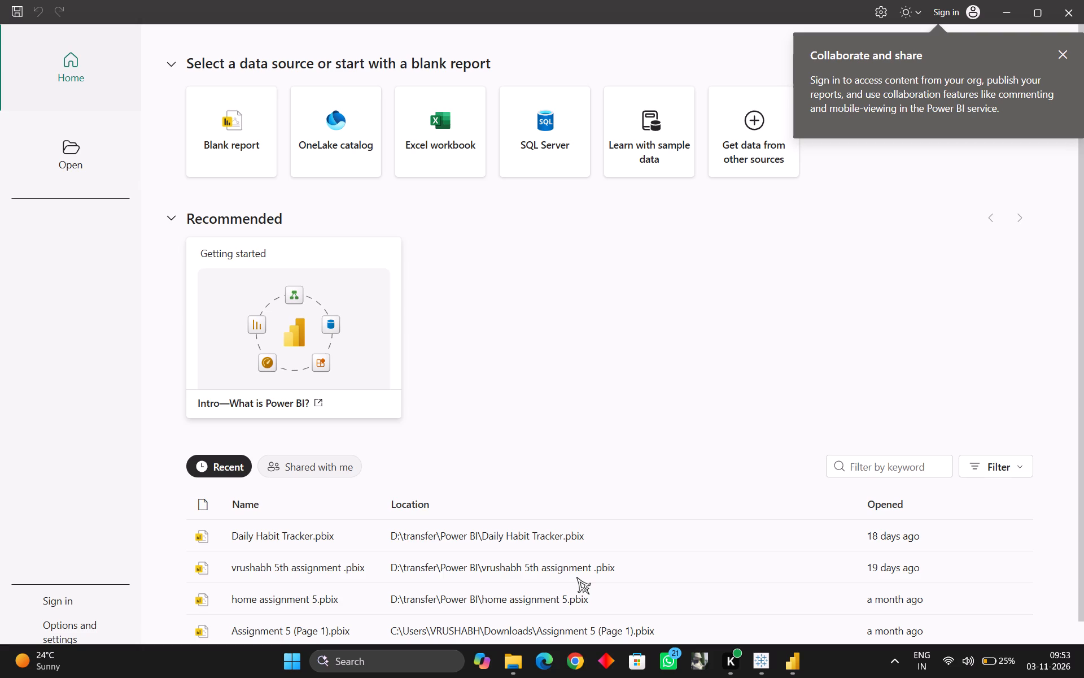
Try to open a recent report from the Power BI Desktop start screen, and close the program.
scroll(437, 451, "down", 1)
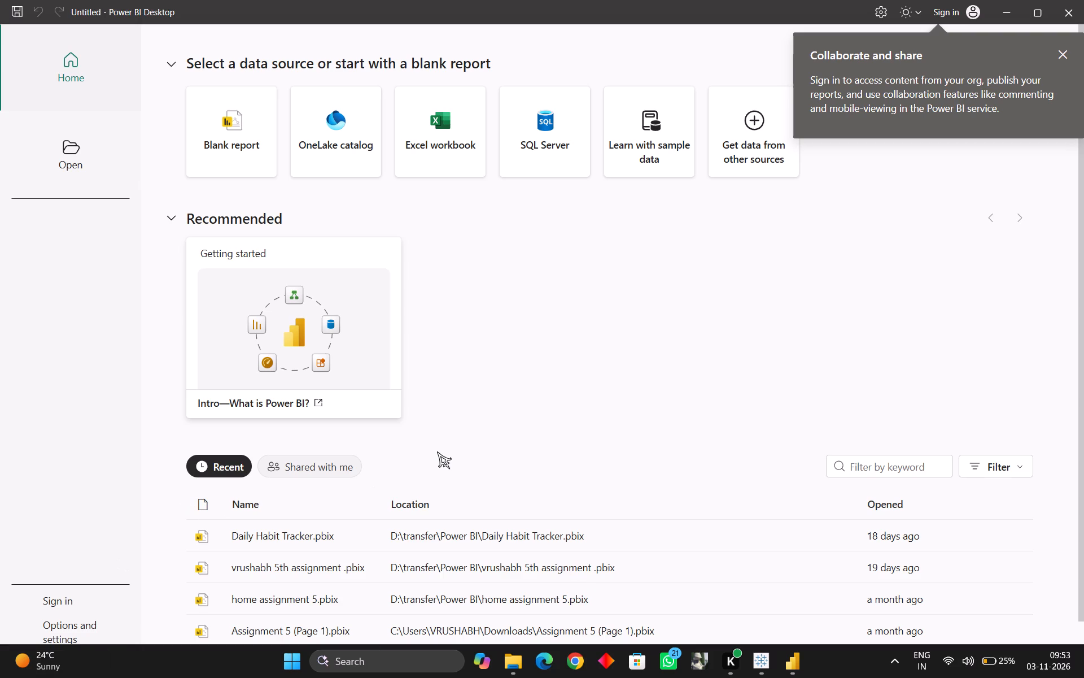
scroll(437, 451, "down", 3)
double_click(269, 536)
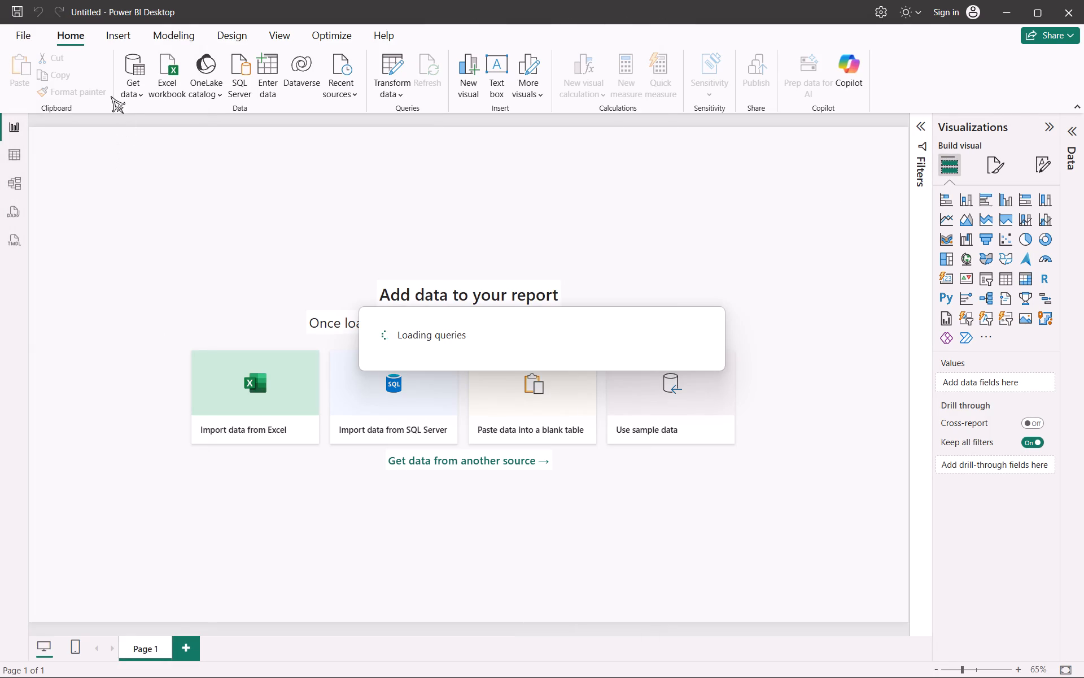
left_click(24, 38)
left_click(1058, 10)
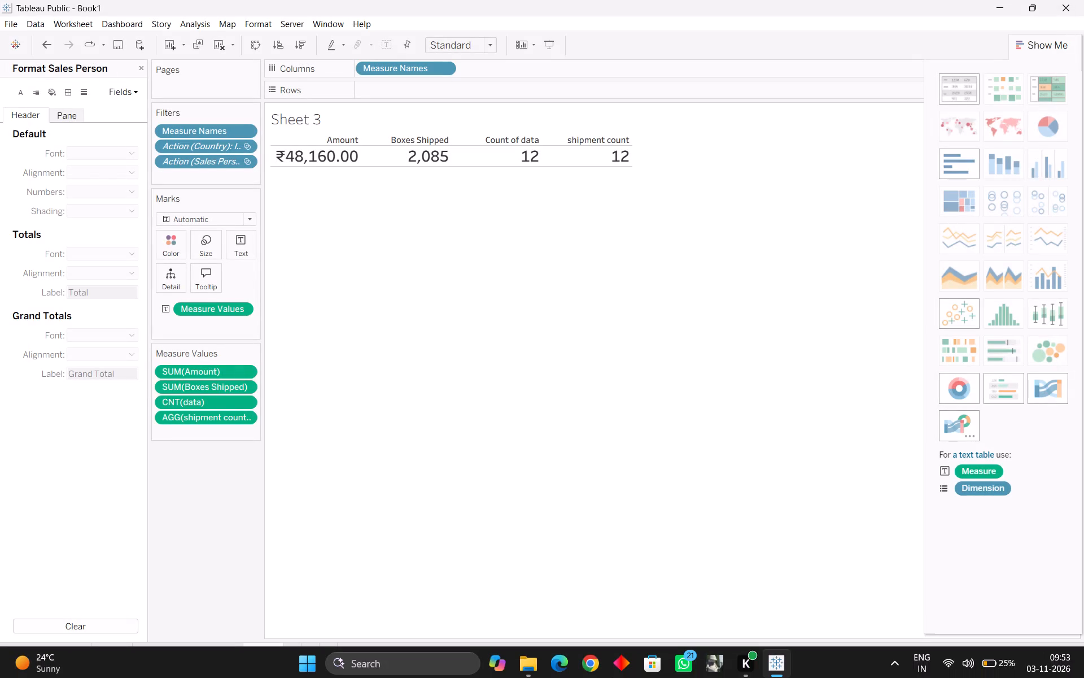
Launch Power BI Desktop again from the recent searches.
left_click(413, 665)
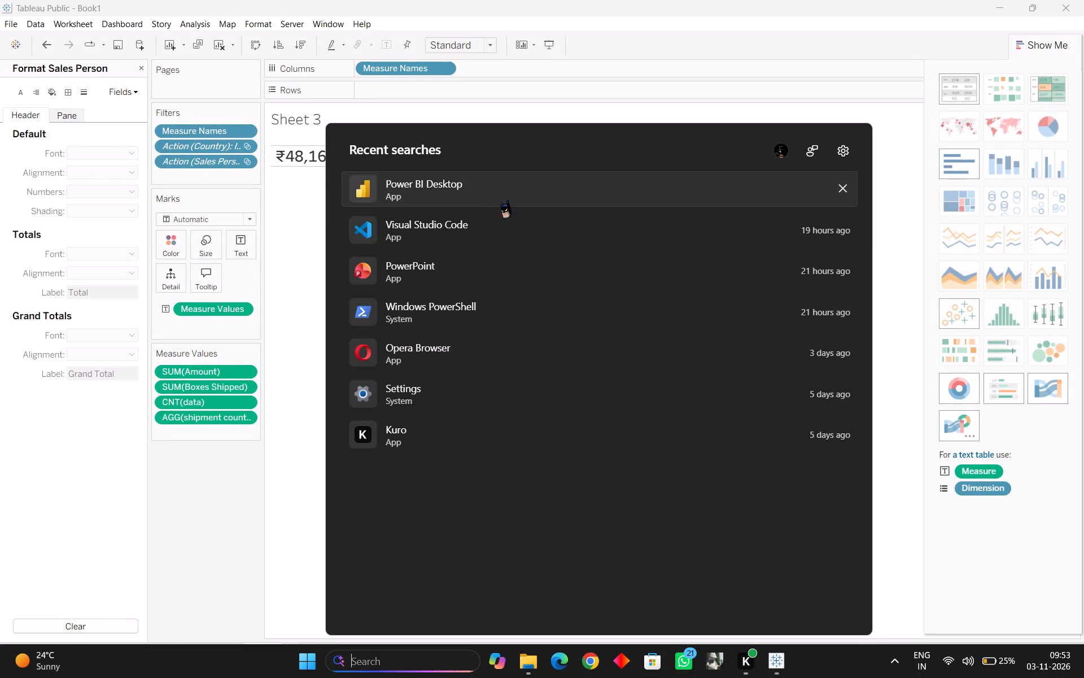
double_click(474, 198)
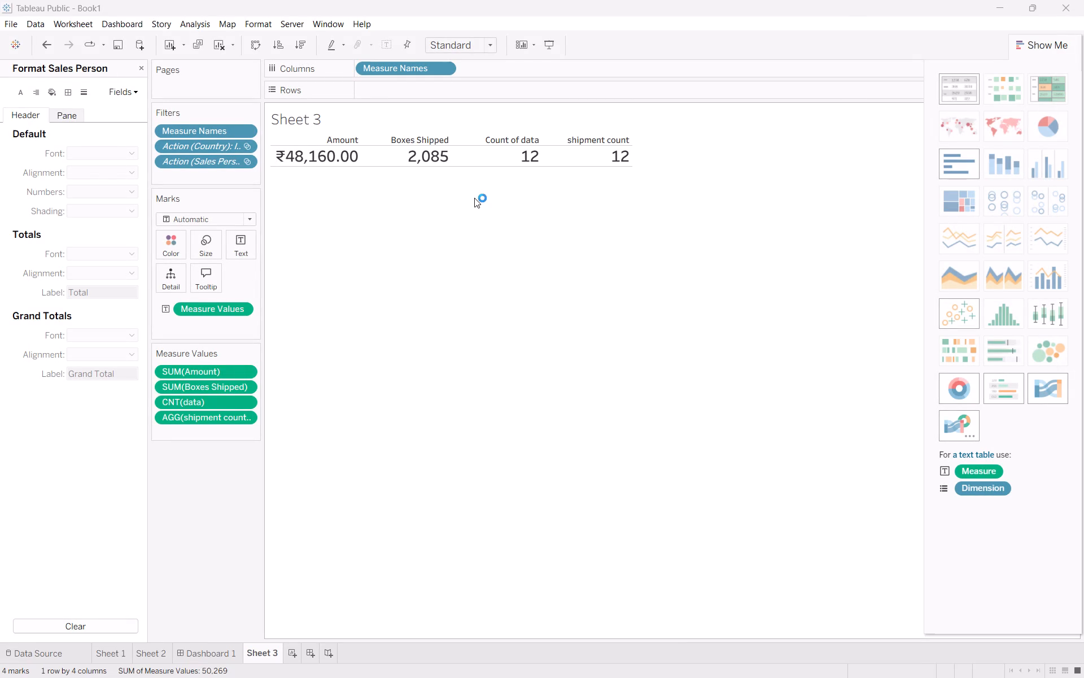